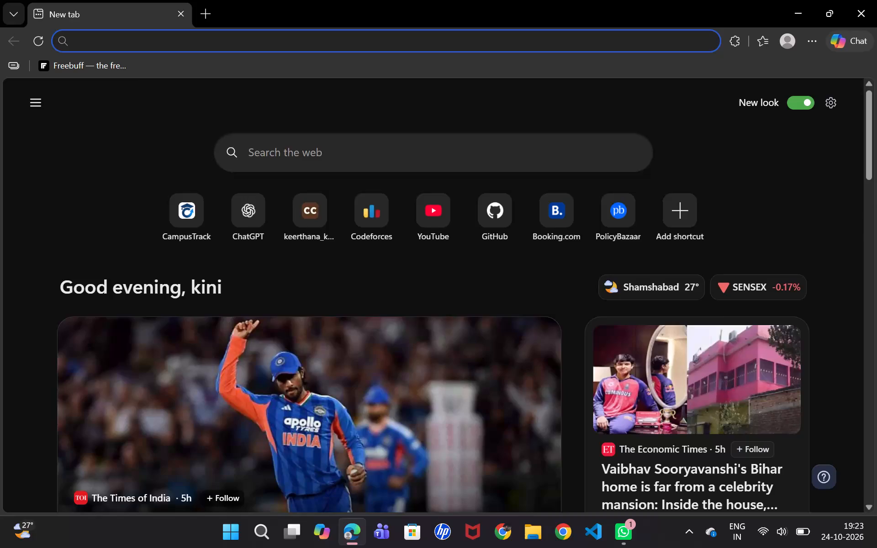
# Search the web for Overleaf using the suggested Overleaf Collaborative LaTeX editor entry.
pyautogui.write('over')
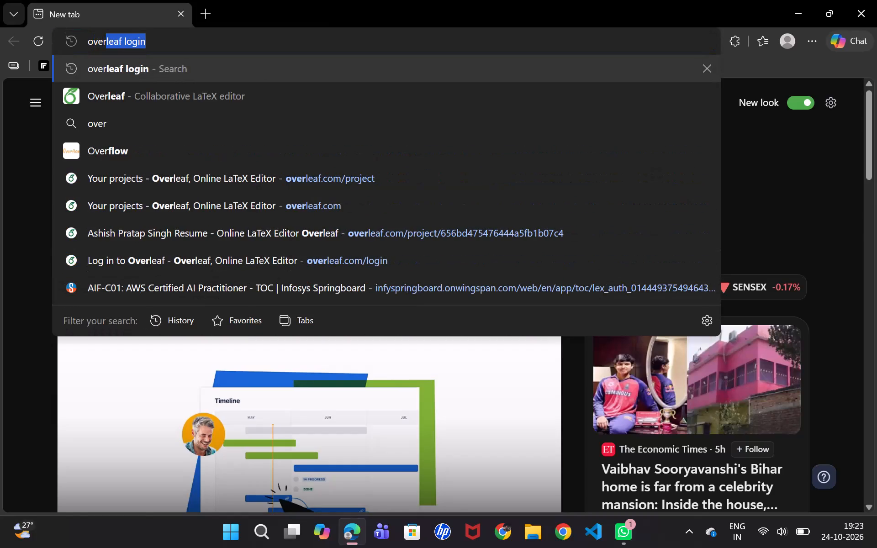
pyautogui.click(92, 90)
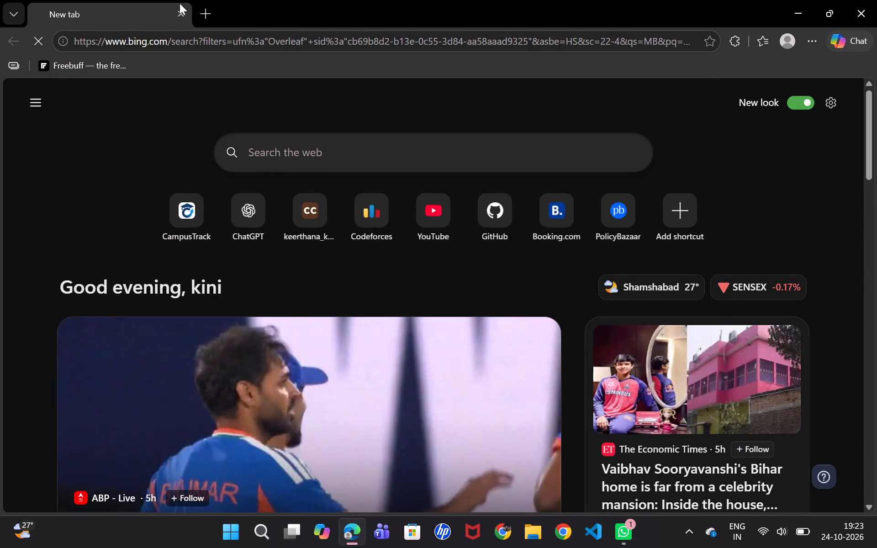
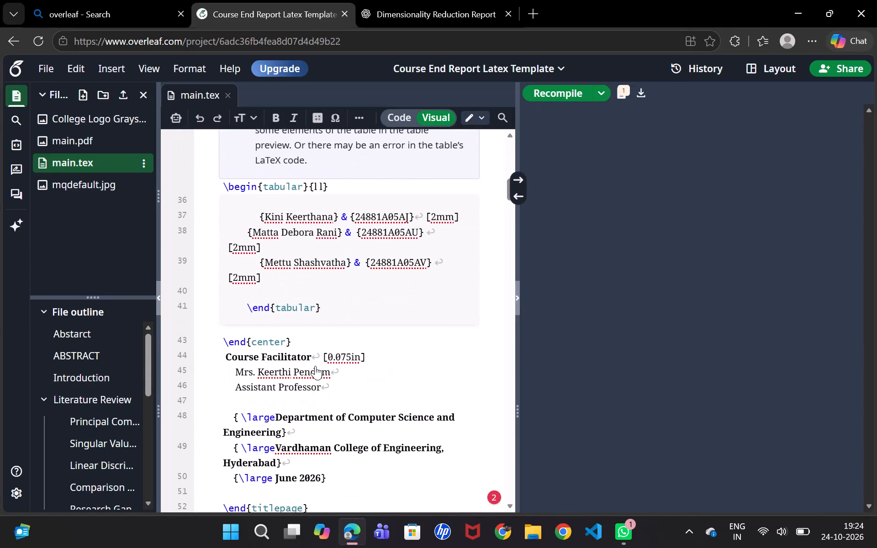
# Replace the month in the title page date with October, keeping the year 2026.
pyautogui.scroll(-4, 315, 366)
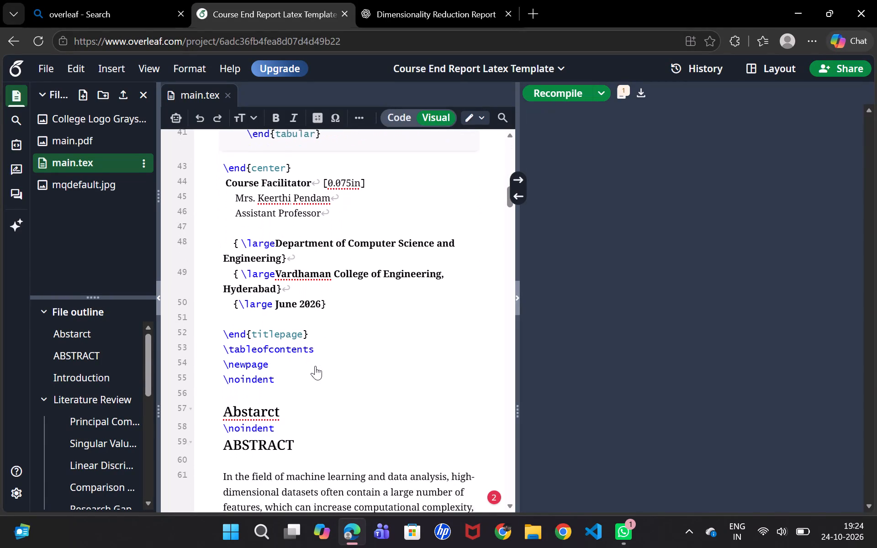
pyautogui.scroll(-1, 315, 366)
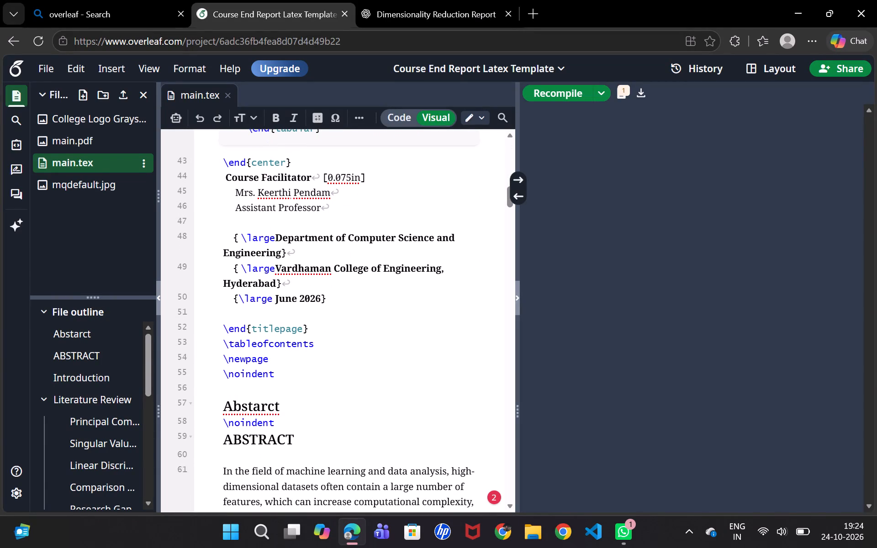
pyautogui.click(296, 298)
pyautogui.press('BackSpace')
pyautogui.press('BackSpace')
pyautogui.press('BackSpace')
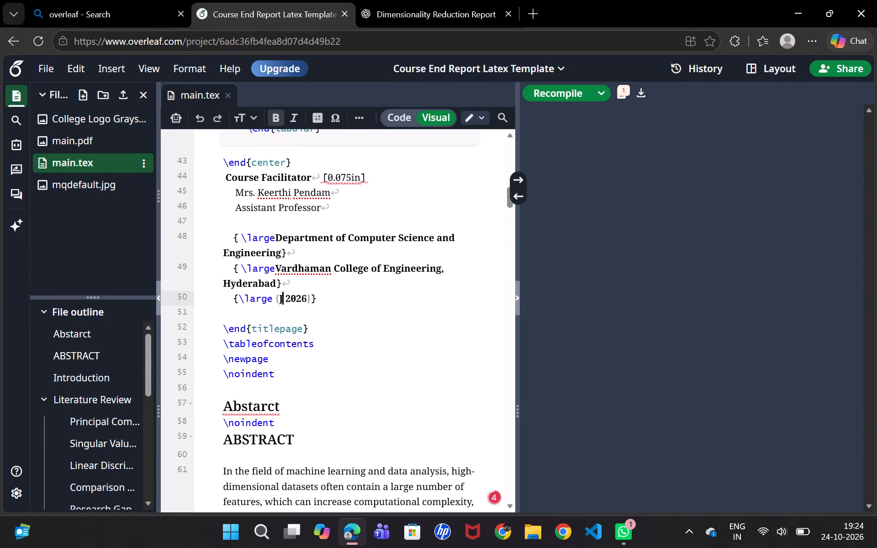
pyautogui.press('BackSpace')
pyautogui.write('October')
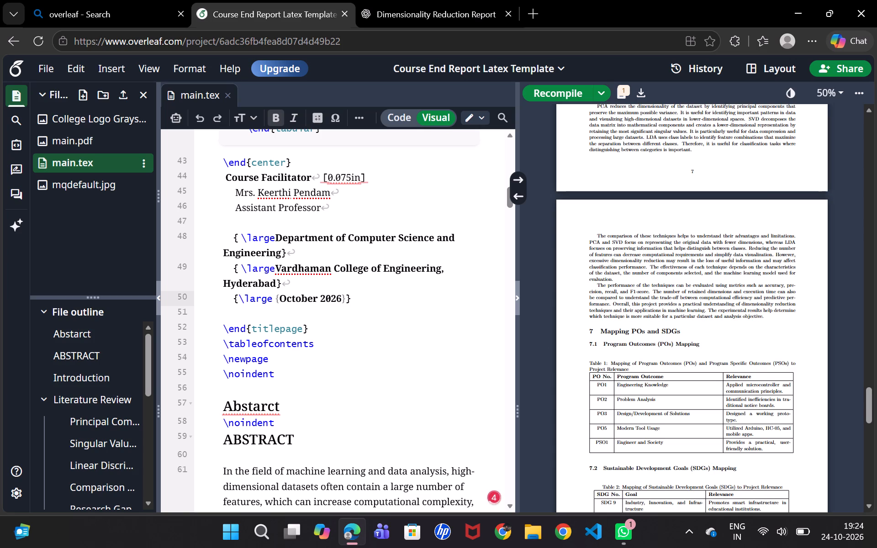
# Look through the mapping tables and conclusion in the compiled PDF, and the corresponding end portion of the main.tex source.
pyautogui.scroll(-2, 593, 345)
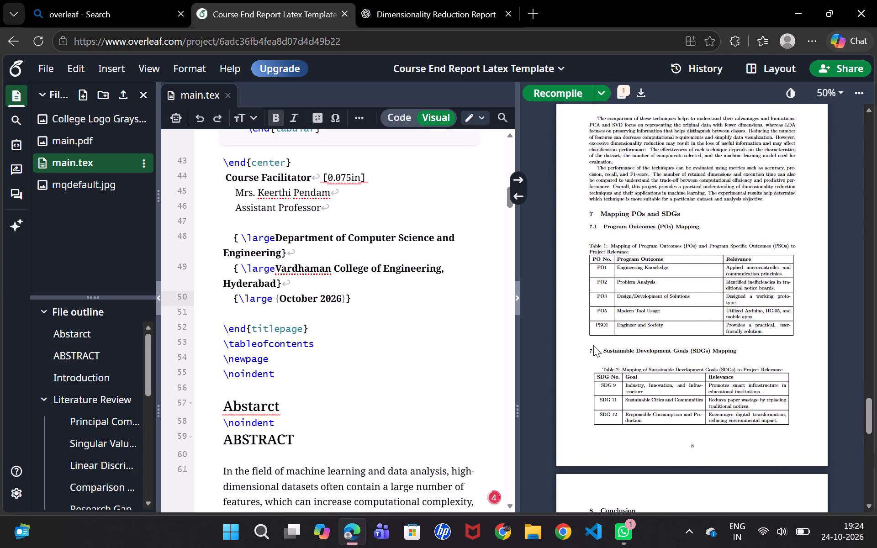
pyautogui.scroll(-4, 593, 345)
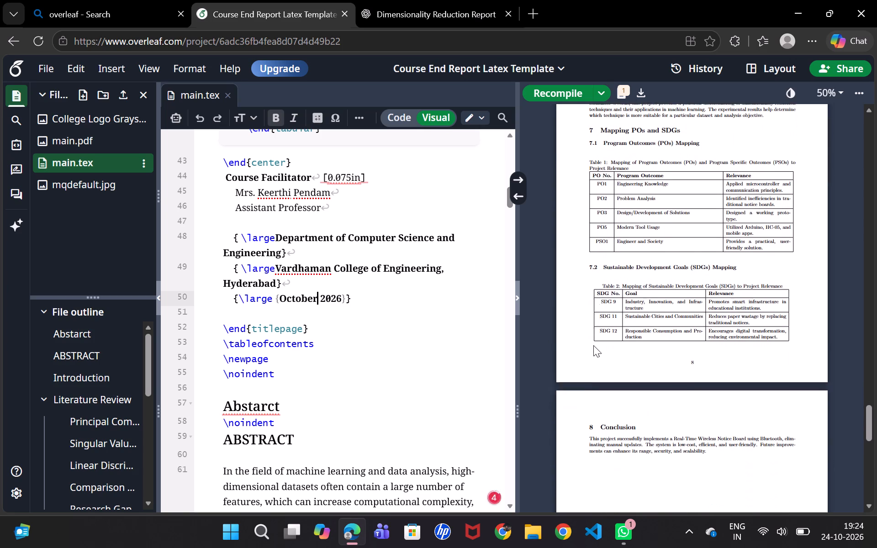
pyautogui.scroll(-18, 336, 337)
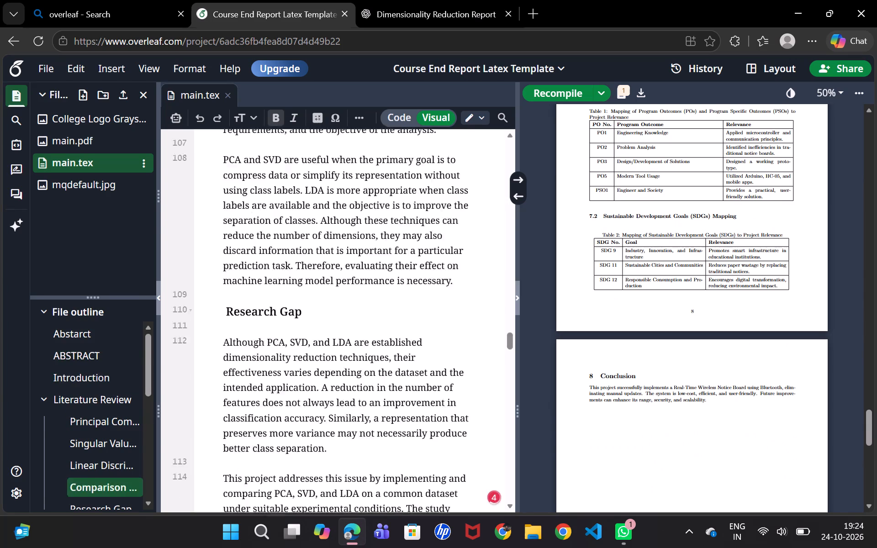
pyautogui.scroll(-16, 336, 337)
pyautogui.scroll(-9, 336, 337)
# Remove "and Program Specific Outcomes (PSOs)" from the caption of the Program Outcomes mapping table in main.tex.
pyautogui.scroll(6, 336, 337)
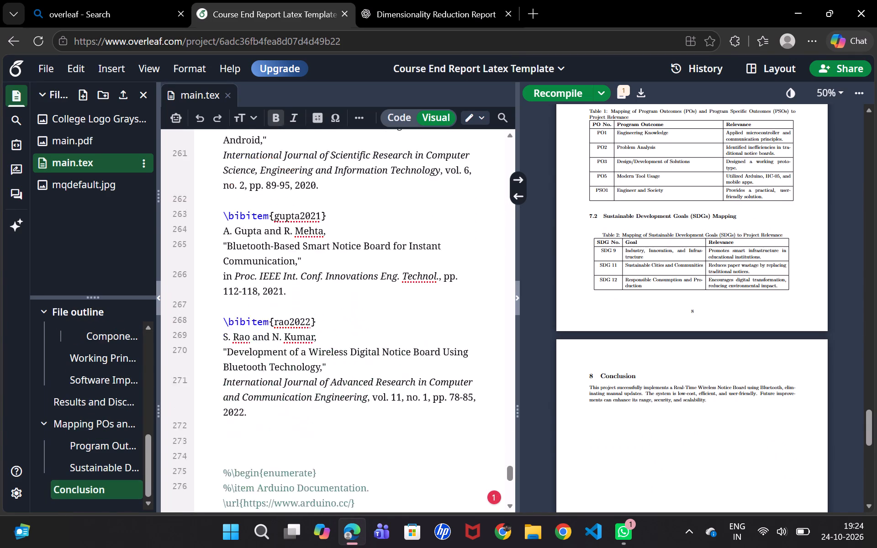
pyautogui.scroll(8, 336, 337)
pyautogui.scroll(-1, 336, 337)
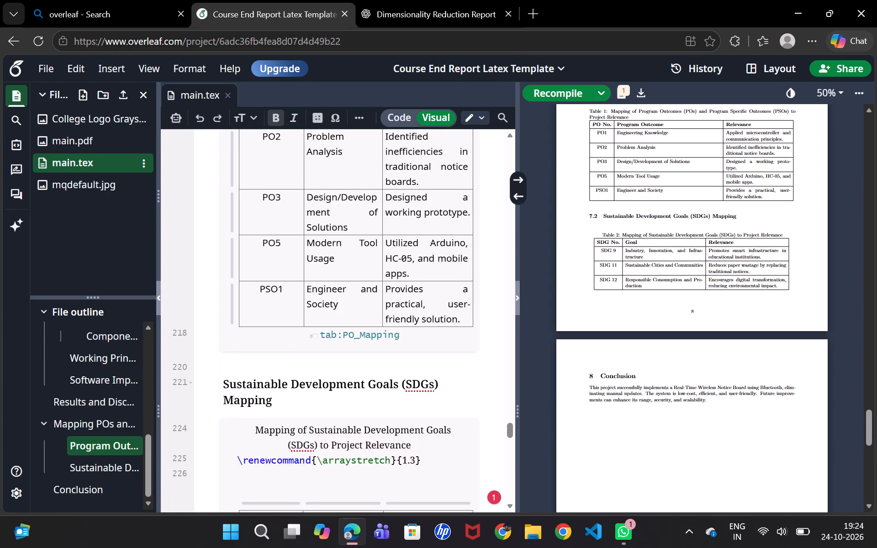
pyautogui.scroll(1, 336, 337)
pyautogui.scroll(3, 285, 306)
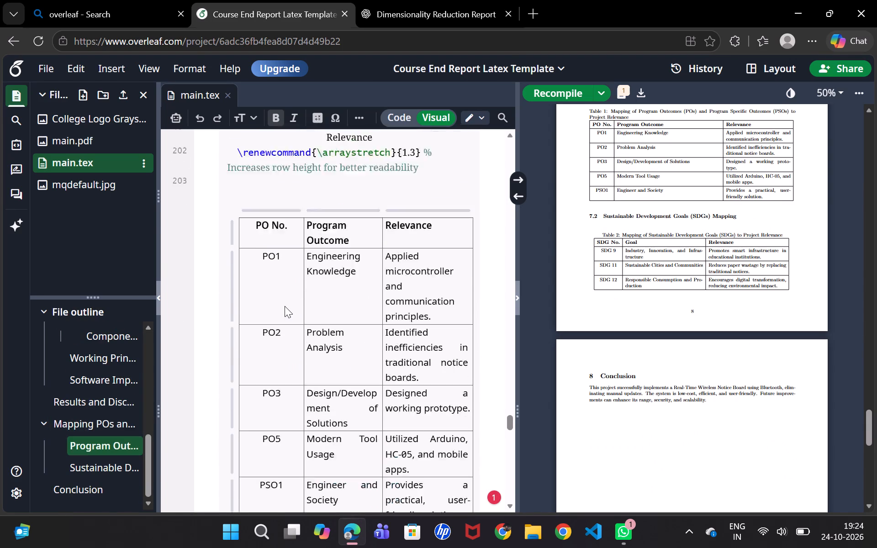
pyautogui.scroll(3, 285, 306)
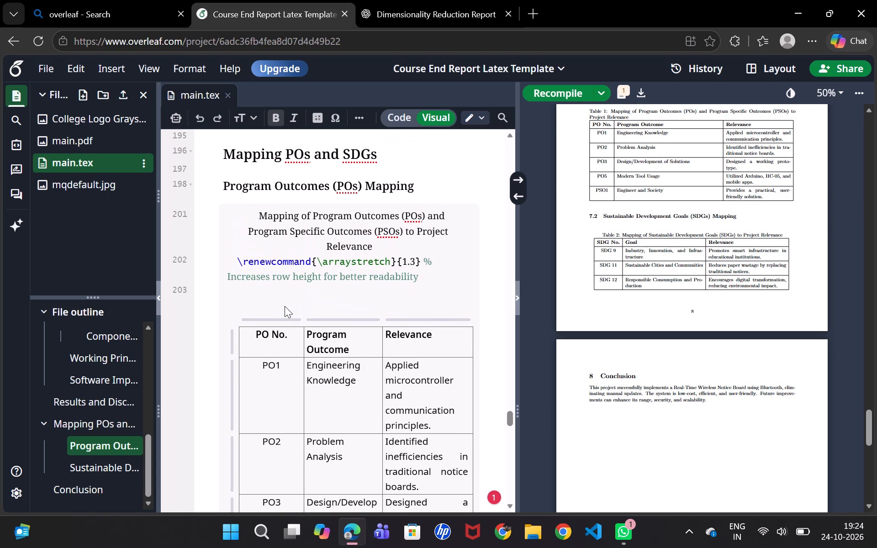
pyautogui.click(436, 277)
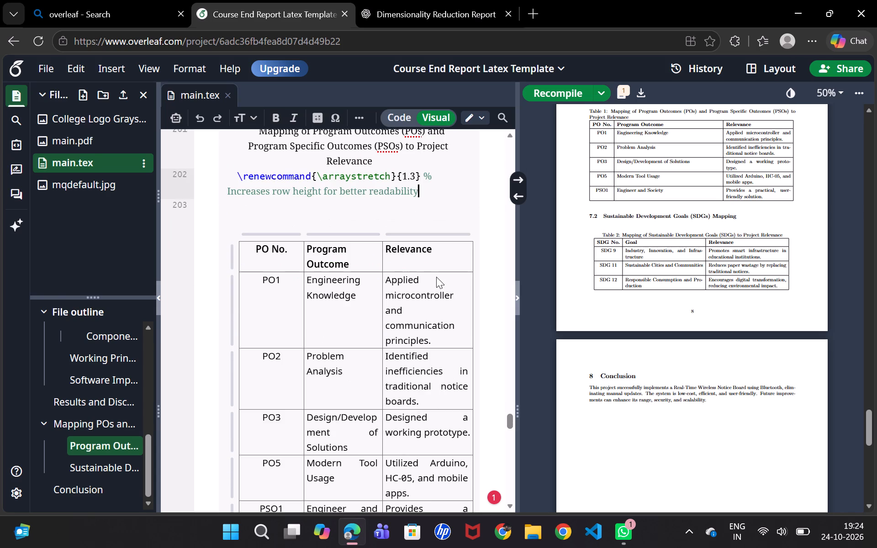
pyautogui.scroll(3, 414, 252)
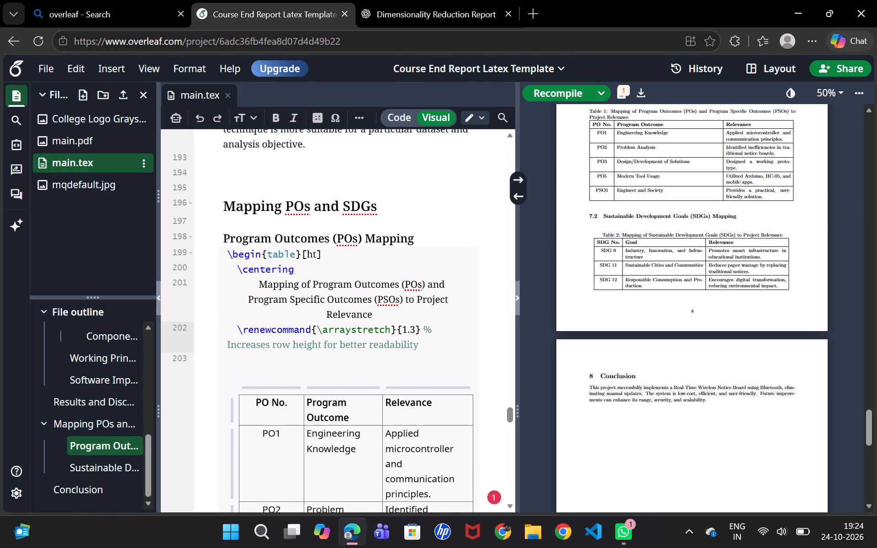
pyautogui.moveTo(403, 297); pyautogui.dragTo(246, 300)
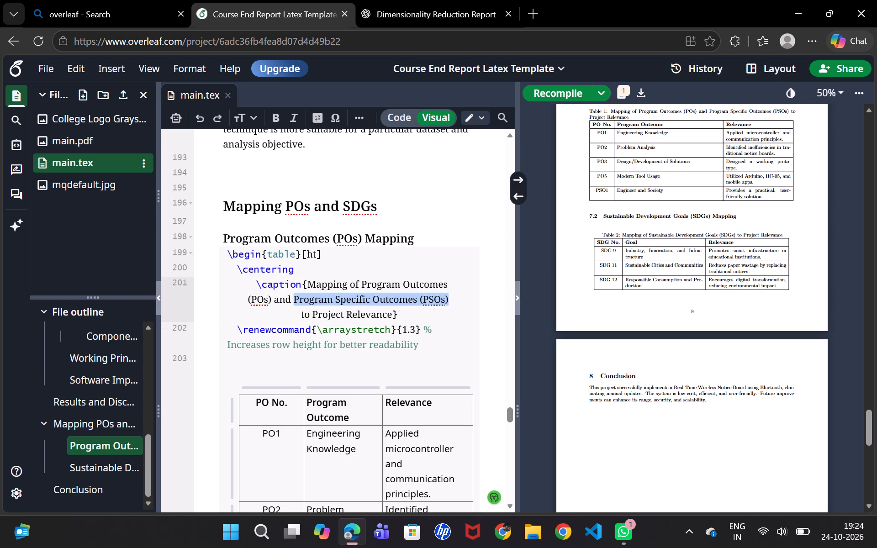
pyautogui.press('BackSpace')
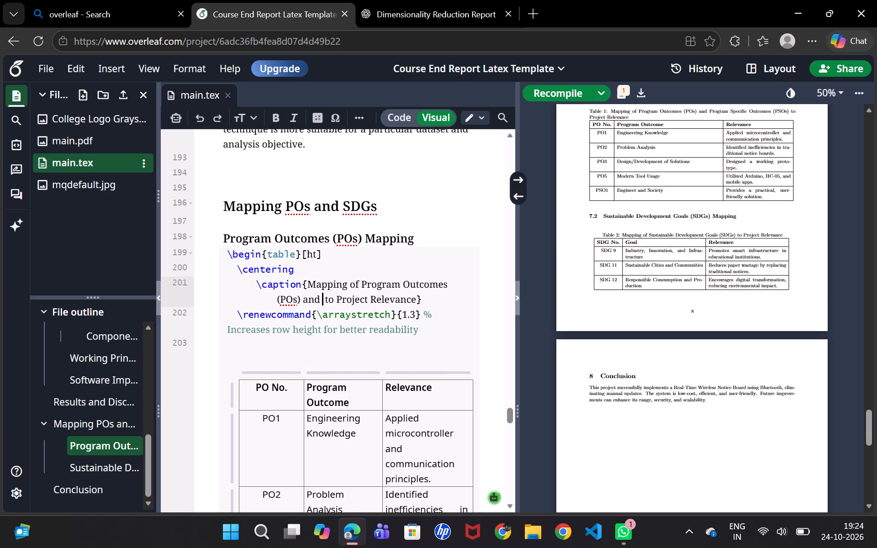
pyautogui.press('BackSpace')
pyautogui.press('BackSpace')
pyautogui.press('BackSpace')
pyautogui.press('BackSpace')
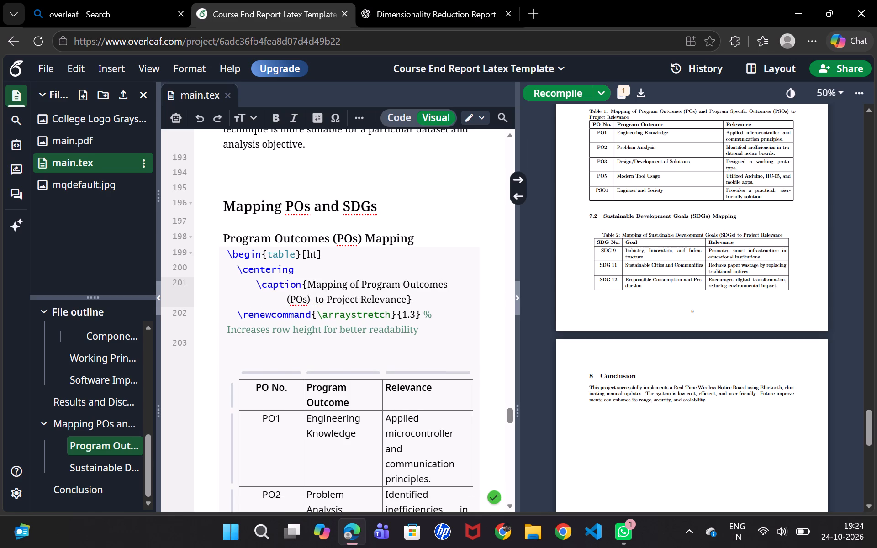
# Clear all three cells of the PSO1 row in the Program Outcomes mapping table.
pyautogui.scroll(-1, 347, 292)
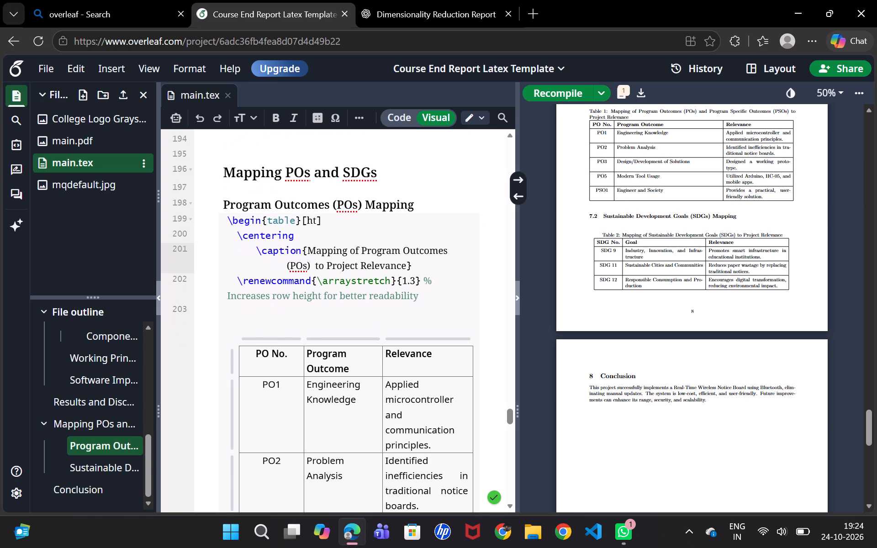
pyautogui.scroll(-3, 347, 292)
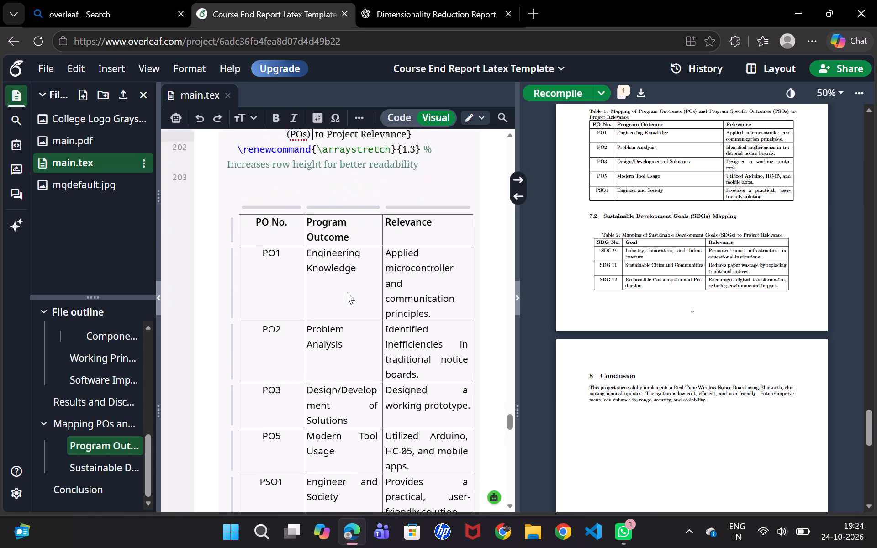
pyautogui.scroll(-4, 347, 292)
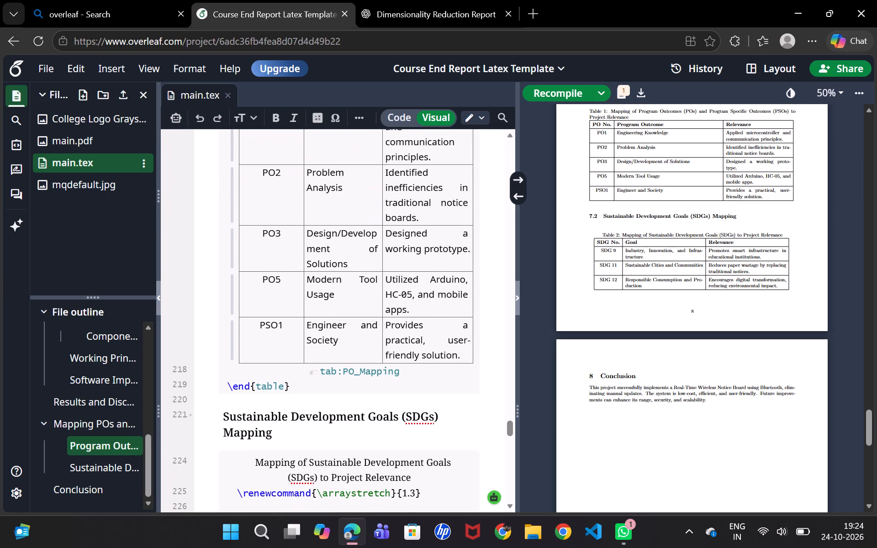
pyautogui.click(335, 393)
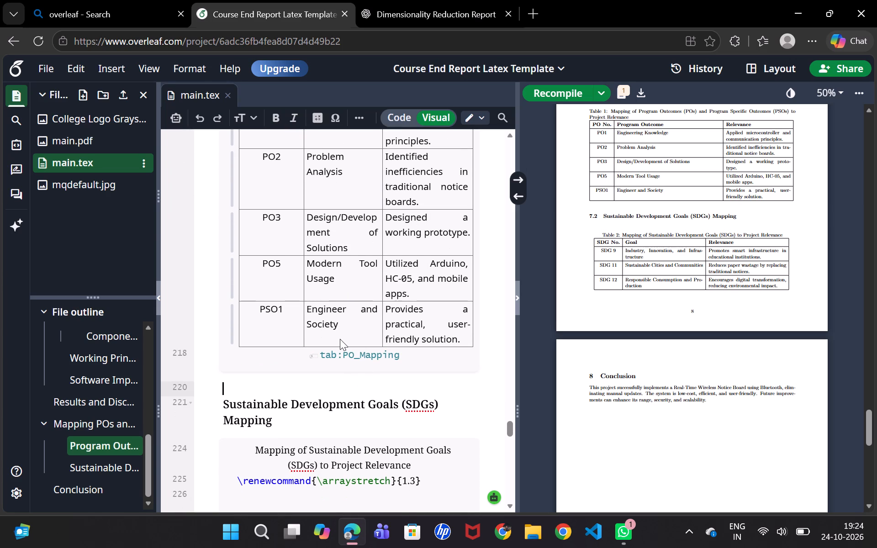
pyautogui.click(340, 339)
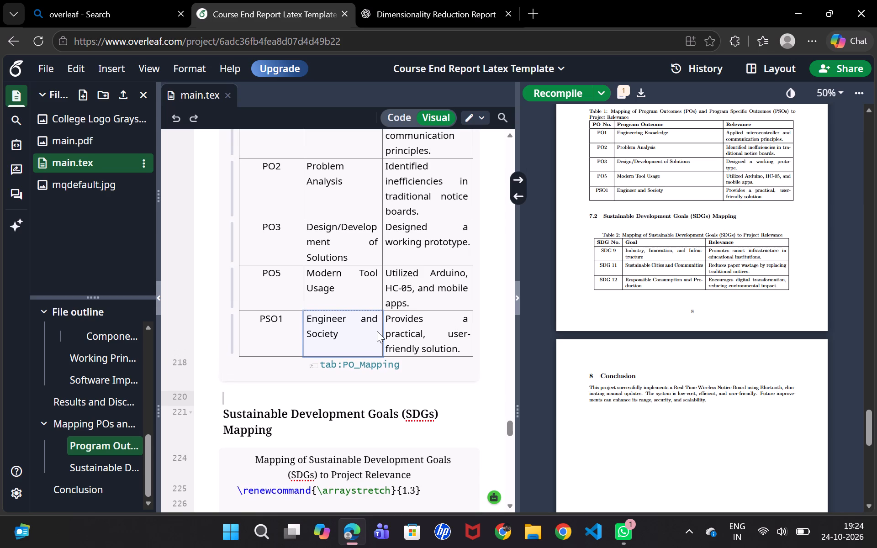
pyautogui.click(284, 321)
pyautogui.press('BackSpace')
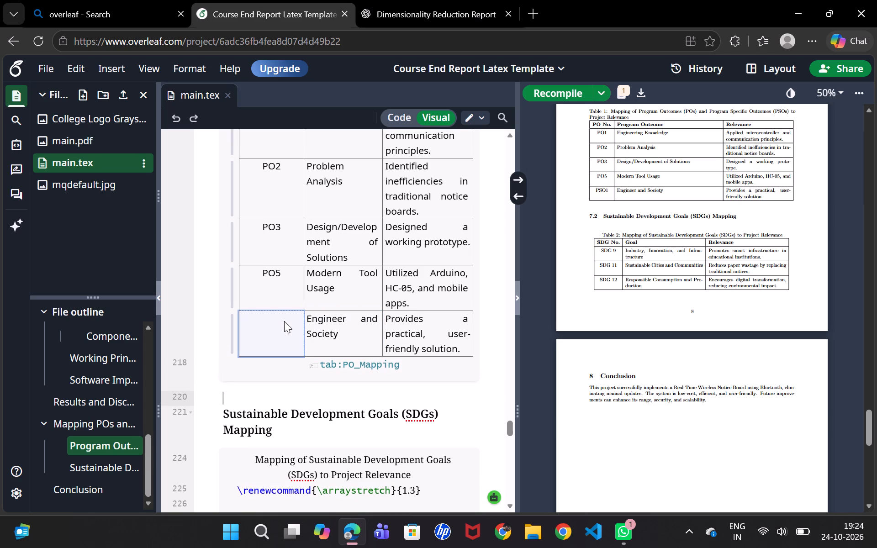
pyautogui.click(332, 329)
pyautogui.press('BackSpace')
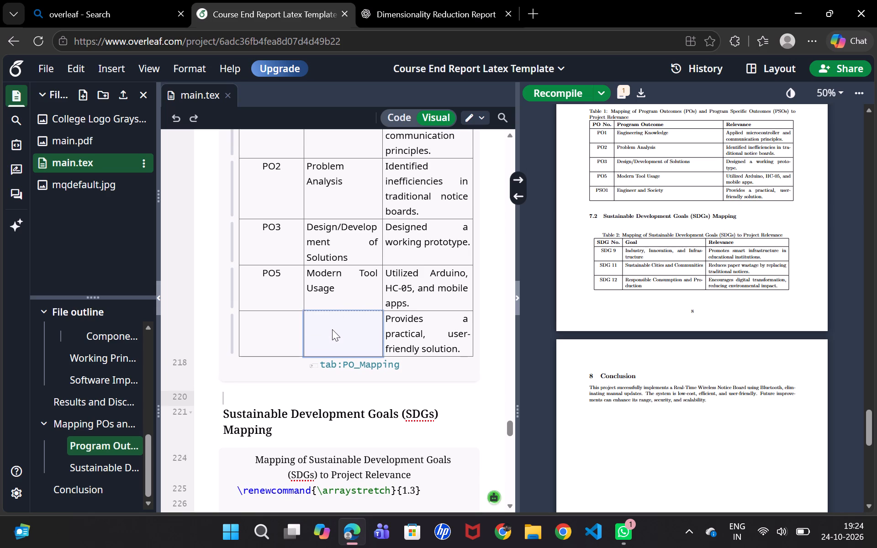
pyautogui.click(409, 335)
pyautogui.press('BackSpace')
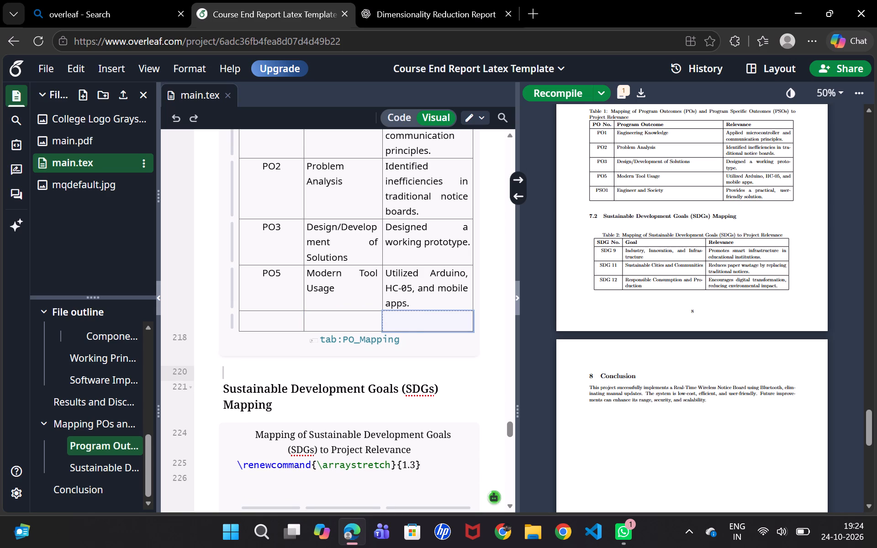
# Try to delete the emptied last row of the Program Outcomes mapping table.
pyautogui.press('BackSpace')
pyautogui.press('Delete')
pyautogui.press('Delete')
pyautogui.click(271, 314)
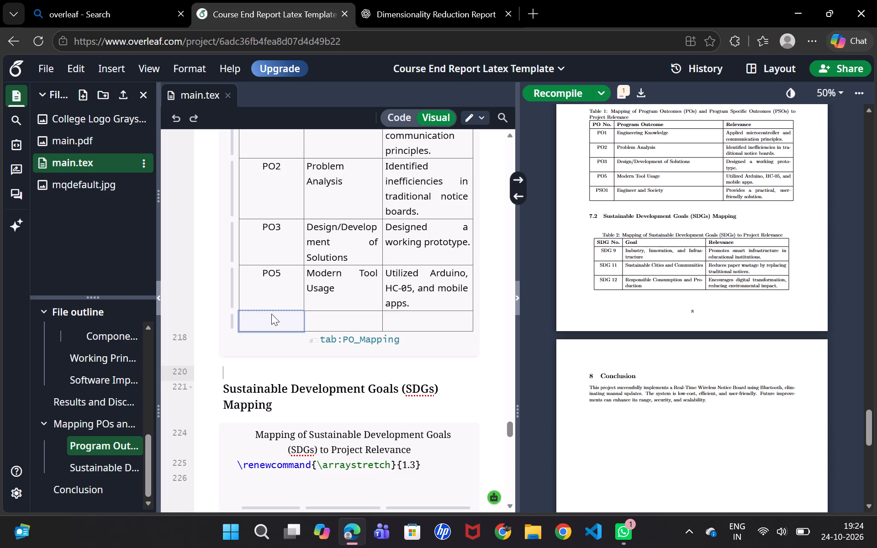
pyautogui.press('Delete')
# Recompile the report to update the PDF with the Program Outcomes table changes.
pyautogui.click(555, 90)
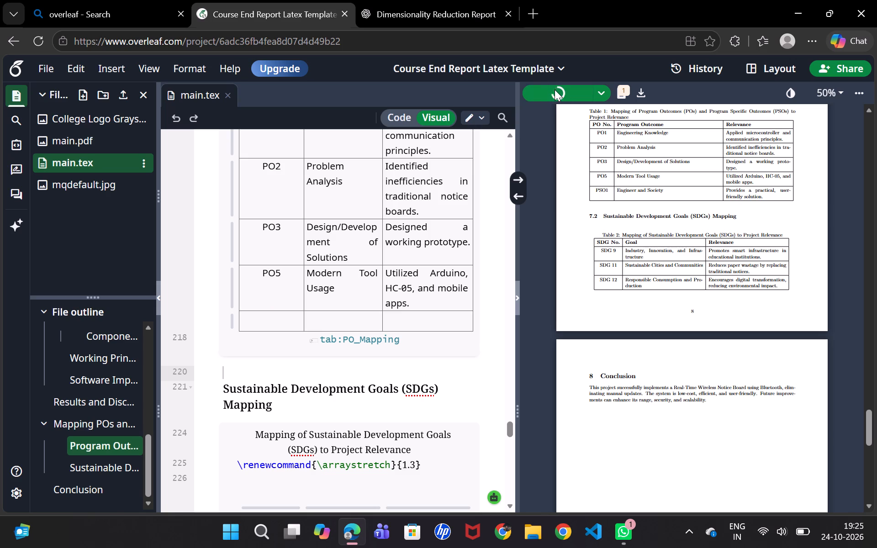
pyautogui.scroll(2, 364, 242)
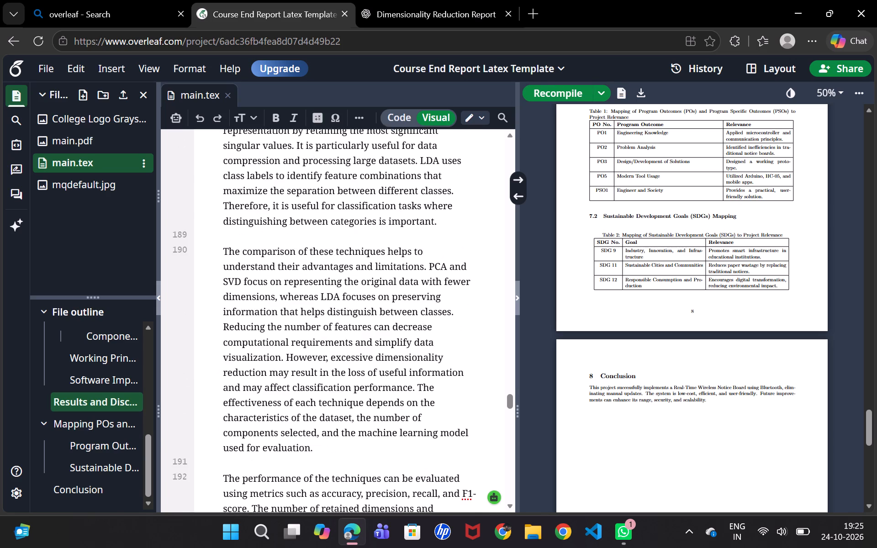
pyautogui.scroll(1, 364, 242)
pyautogui.scroll(-3, 359, 212)
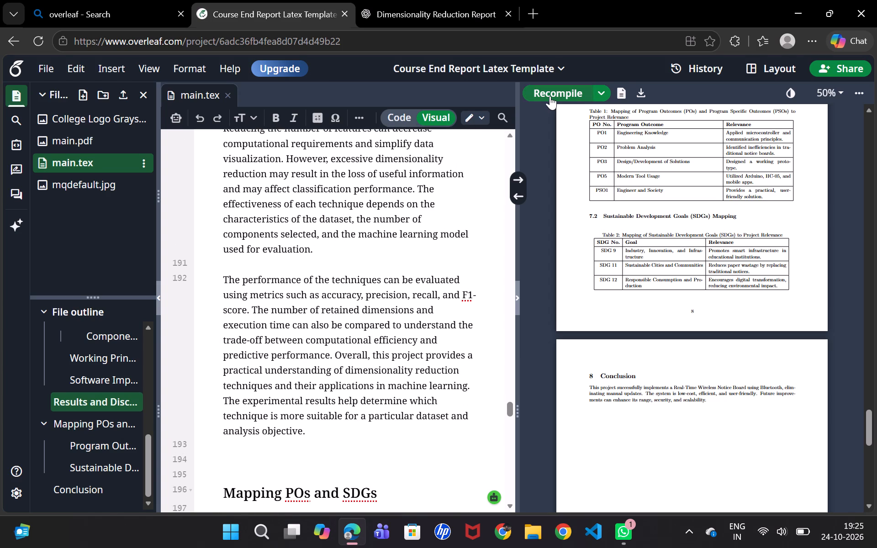
pyautogui.click(550, 95)
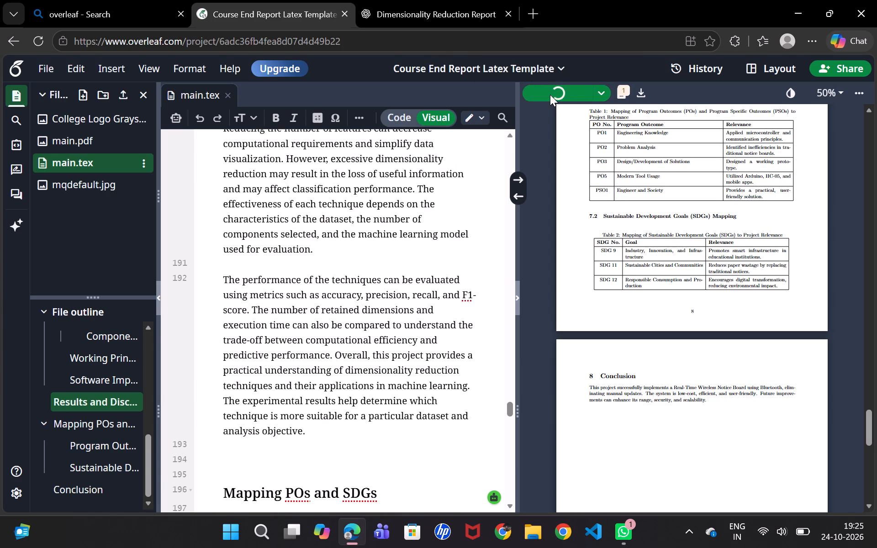
pyautogui.scroll(1, 634, 216)
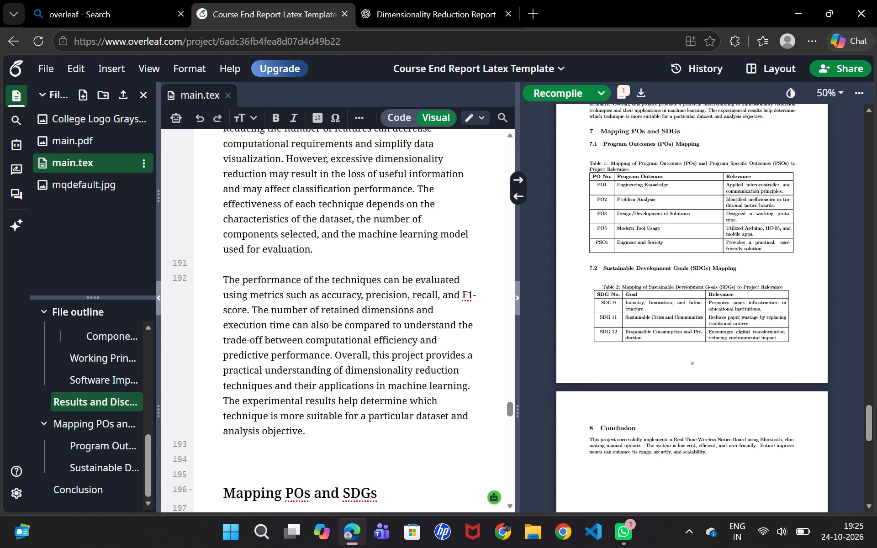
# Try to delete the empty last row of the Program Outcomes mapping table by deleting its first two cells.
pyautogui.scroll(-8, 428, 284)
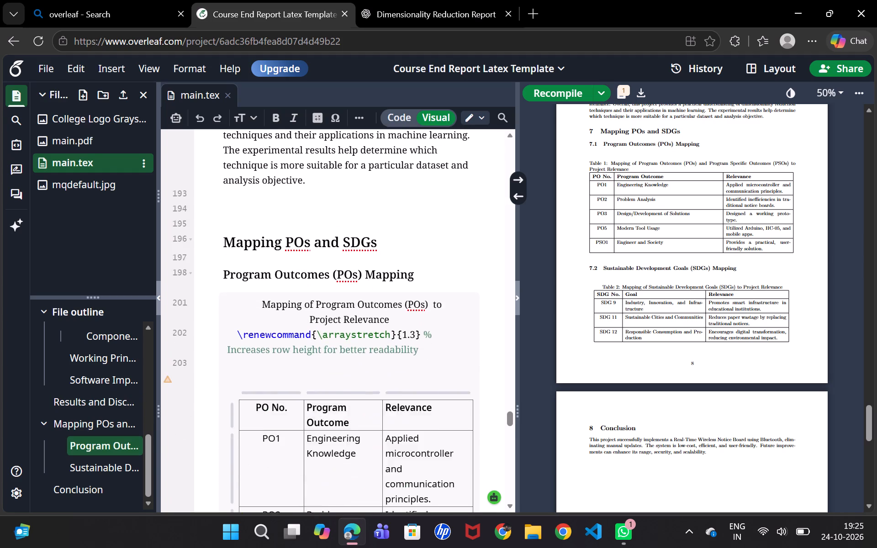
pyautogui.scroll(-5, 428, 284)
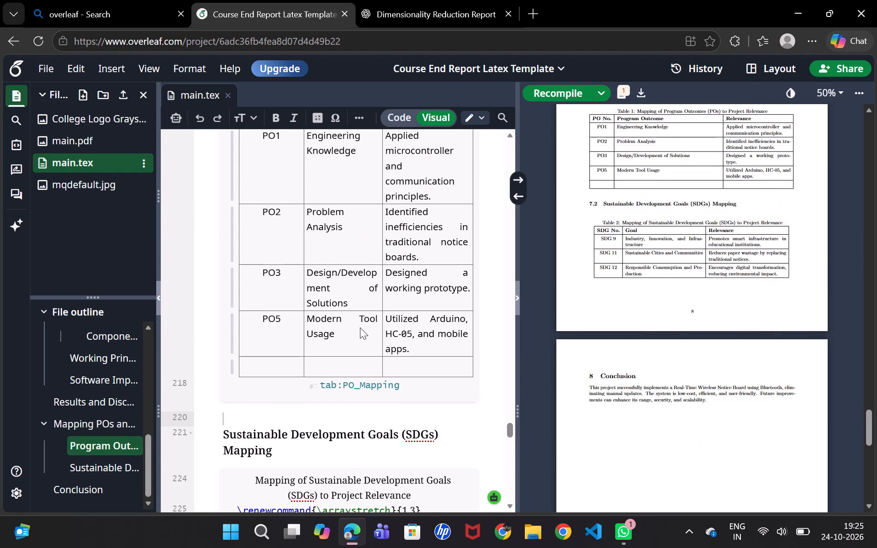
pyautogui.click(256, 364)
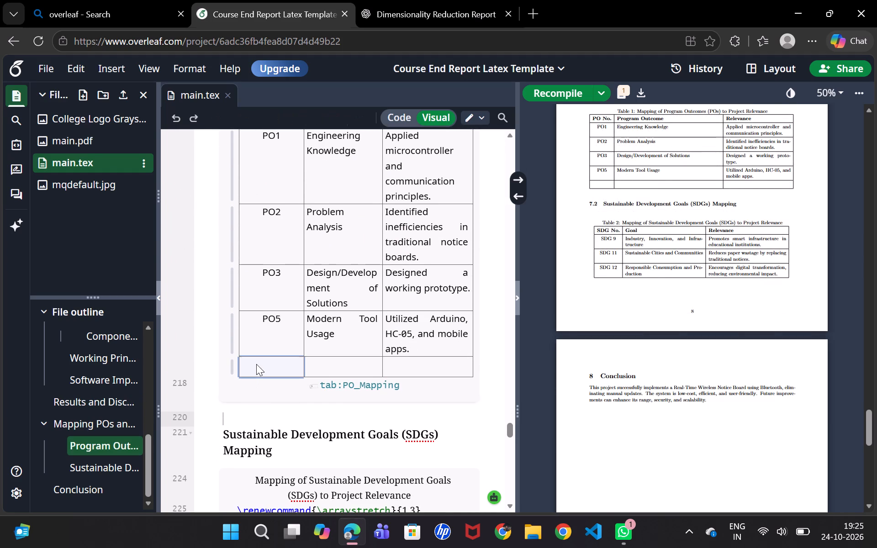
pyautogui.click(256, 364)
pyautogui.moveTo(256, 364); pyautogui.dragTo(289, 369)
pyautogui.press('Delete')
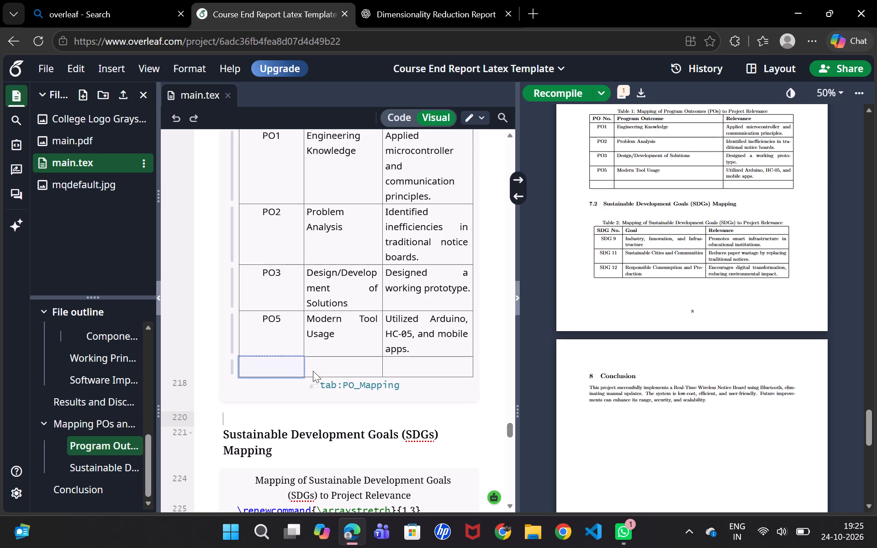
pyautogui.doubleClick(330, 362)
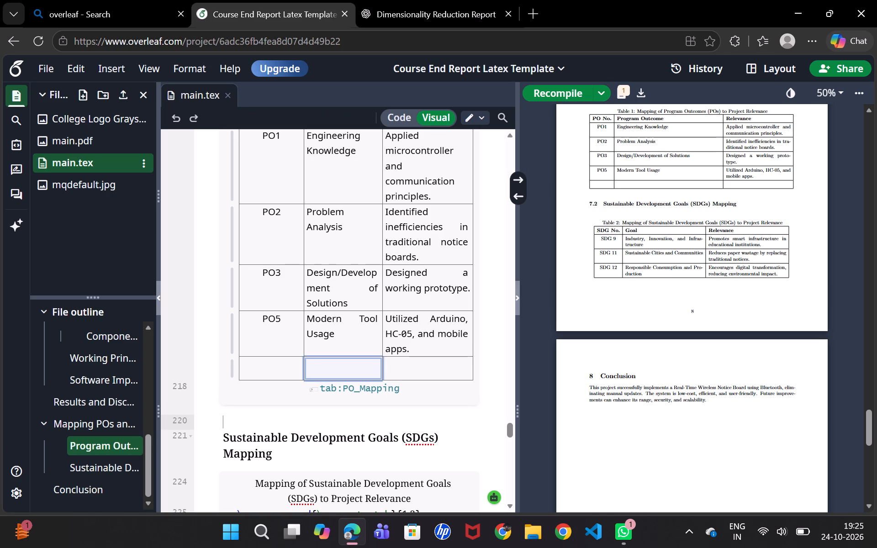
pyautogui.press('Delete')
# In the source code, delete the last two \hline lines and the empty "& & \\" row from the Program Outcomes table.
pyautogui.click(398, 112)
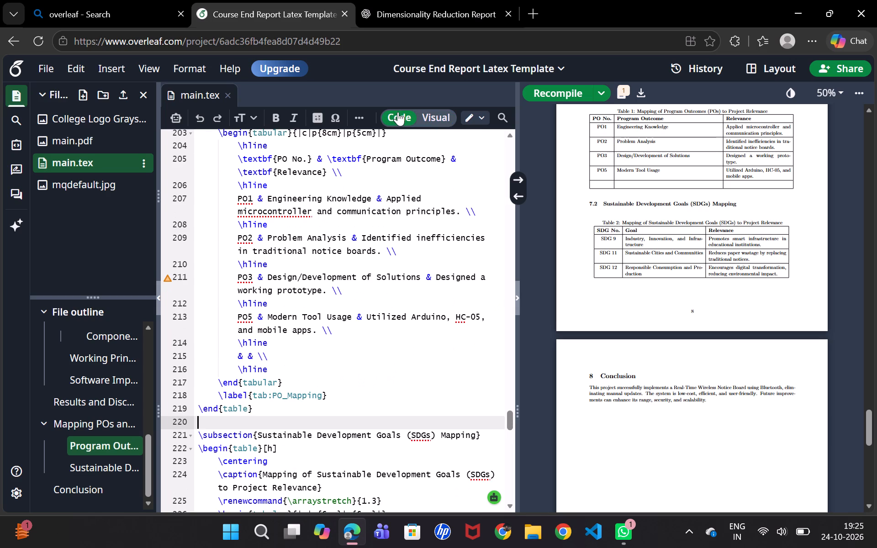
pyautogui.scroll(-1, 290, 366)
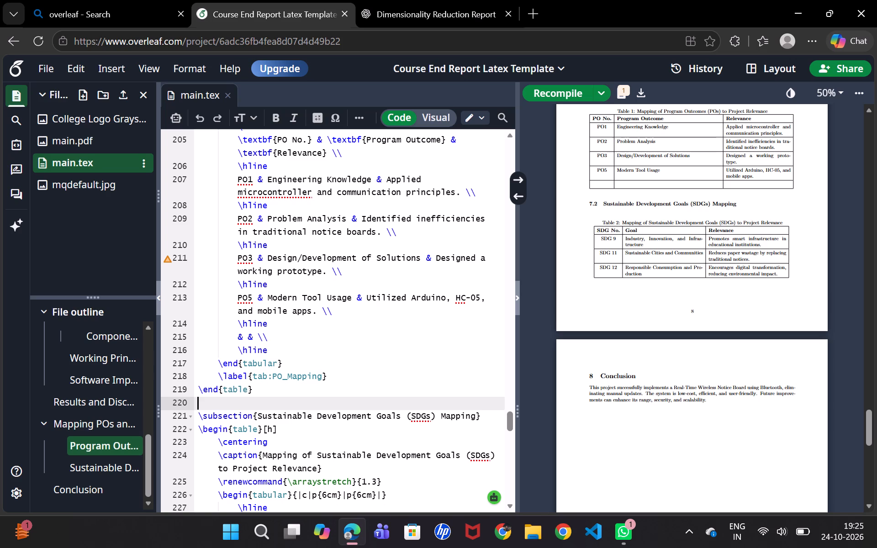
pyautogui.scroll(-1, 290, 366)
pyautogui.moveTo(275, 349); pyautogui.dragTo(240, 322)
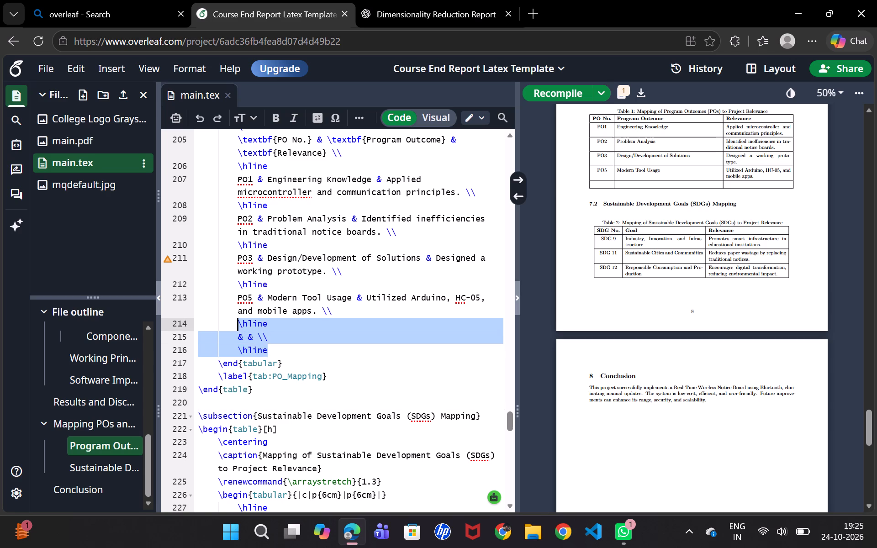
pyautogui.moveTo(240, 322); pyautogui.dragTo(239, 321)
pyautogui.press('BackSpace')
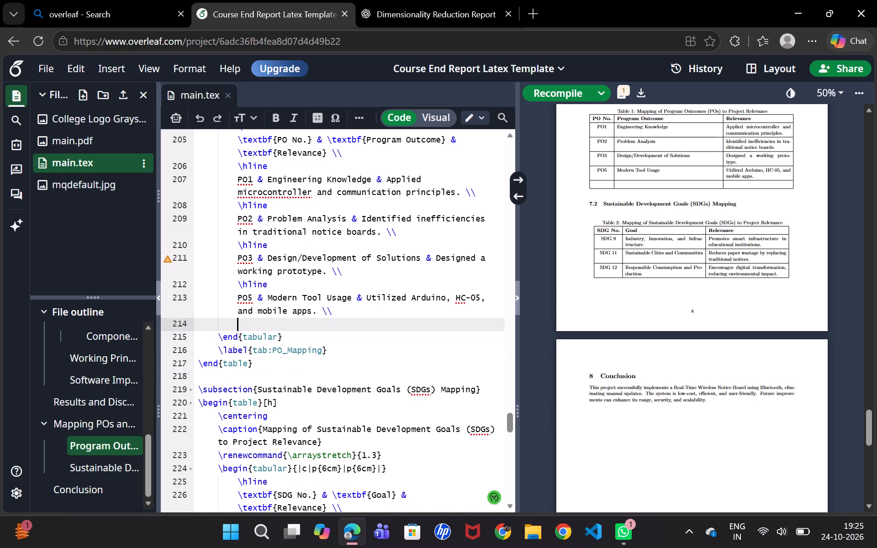
# Examine how the Program Outcomes and SDG mapping tables render in the visual editor.
pyautogui.click(440, 118)
pyautogui.scroll(-9, 343, 366)
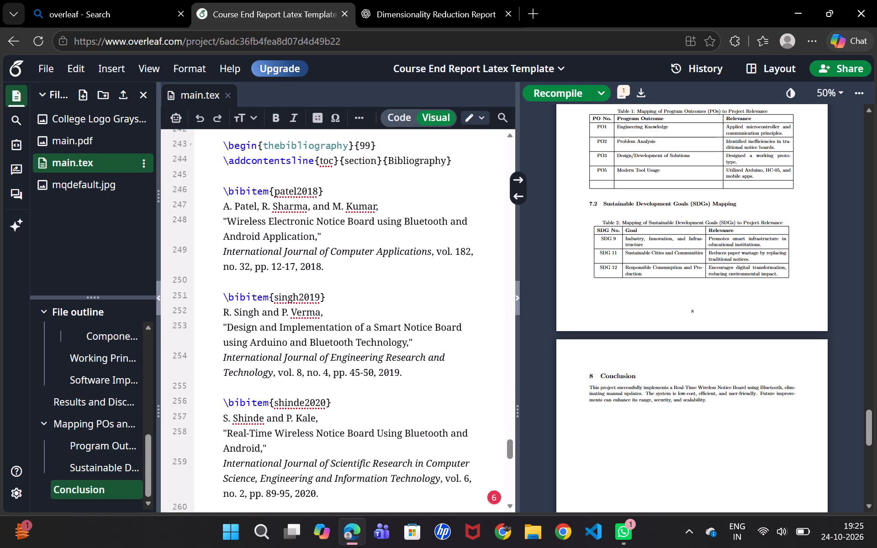
pyautogui.scroll(3, 343, 366)
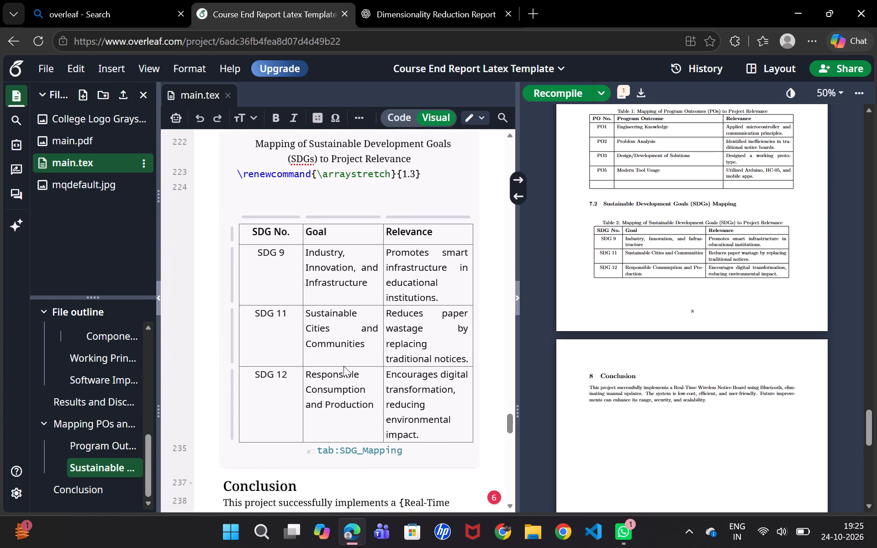
pyautogui.scroll(2, 343, 366)
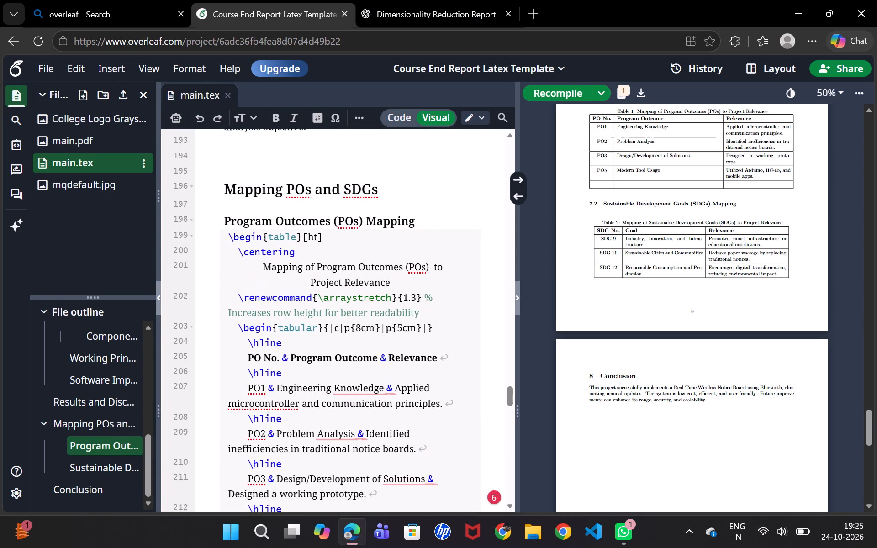
pyautogui.scroll(2, 343, 366)
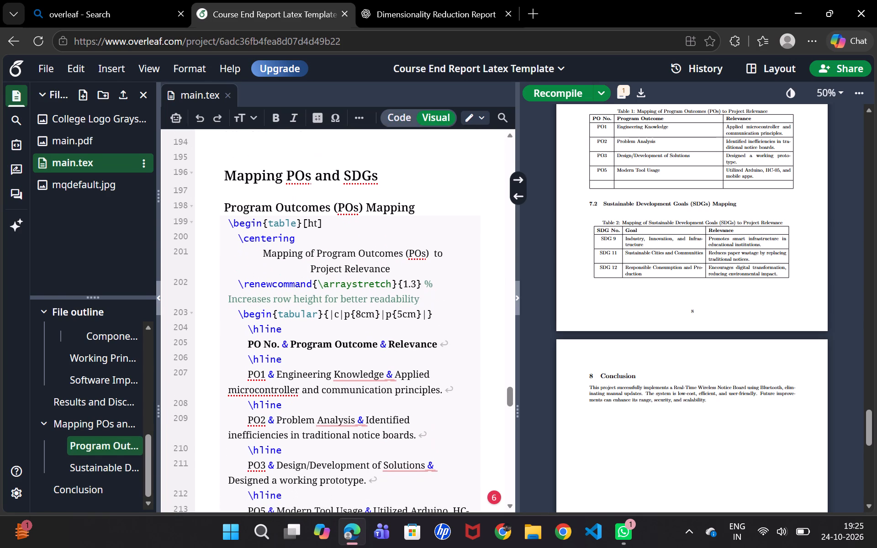
pyautogui.scroll(1, 343, 366)
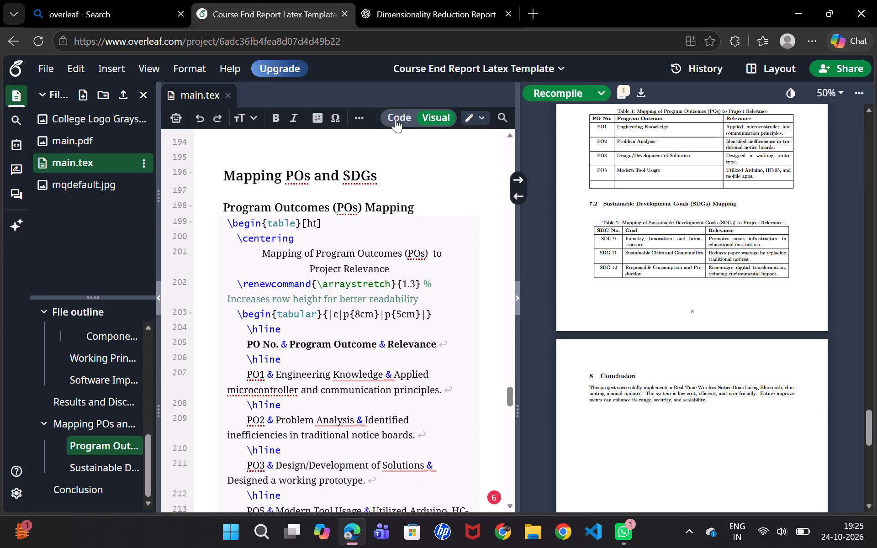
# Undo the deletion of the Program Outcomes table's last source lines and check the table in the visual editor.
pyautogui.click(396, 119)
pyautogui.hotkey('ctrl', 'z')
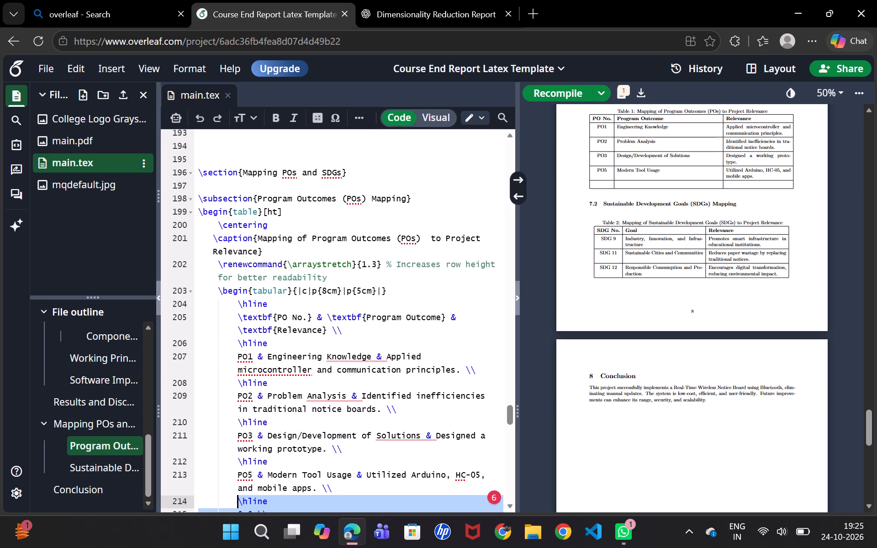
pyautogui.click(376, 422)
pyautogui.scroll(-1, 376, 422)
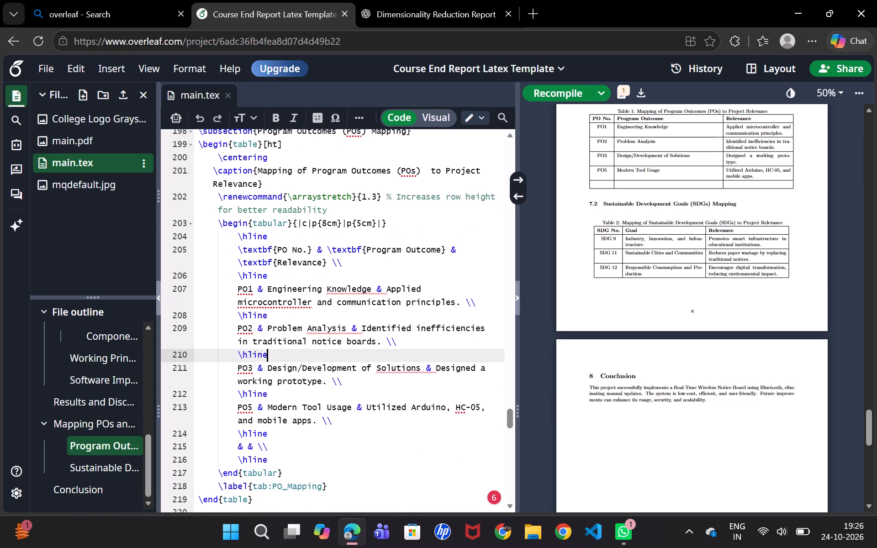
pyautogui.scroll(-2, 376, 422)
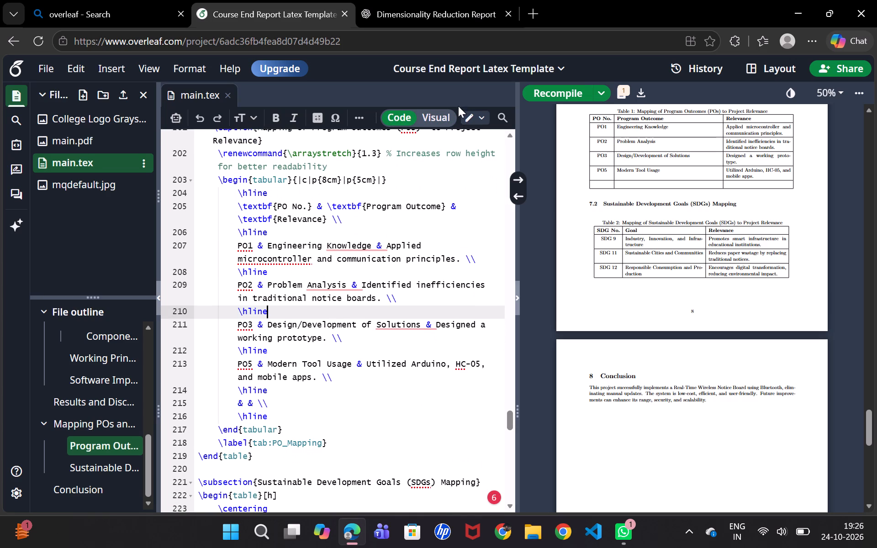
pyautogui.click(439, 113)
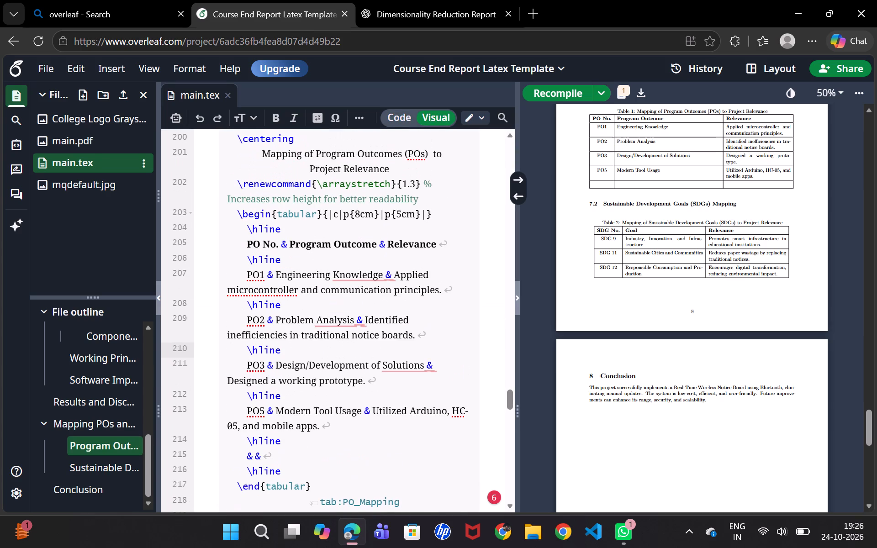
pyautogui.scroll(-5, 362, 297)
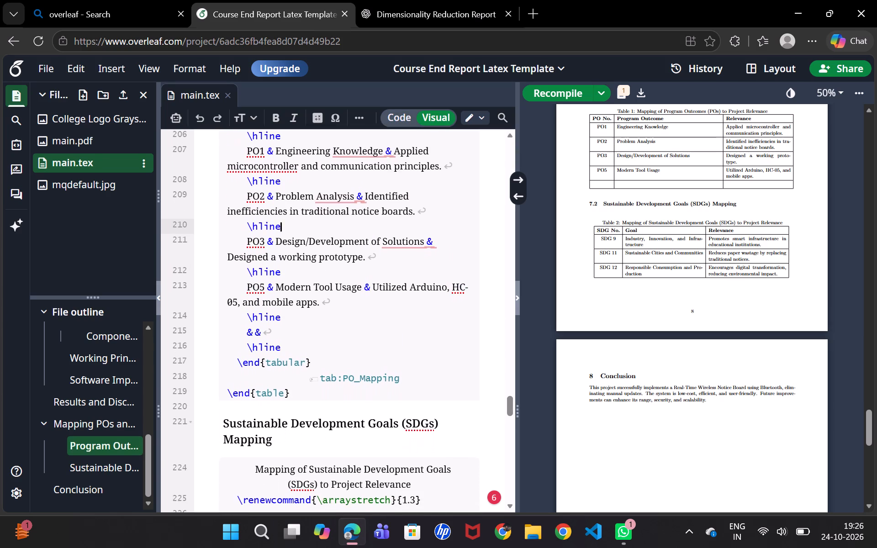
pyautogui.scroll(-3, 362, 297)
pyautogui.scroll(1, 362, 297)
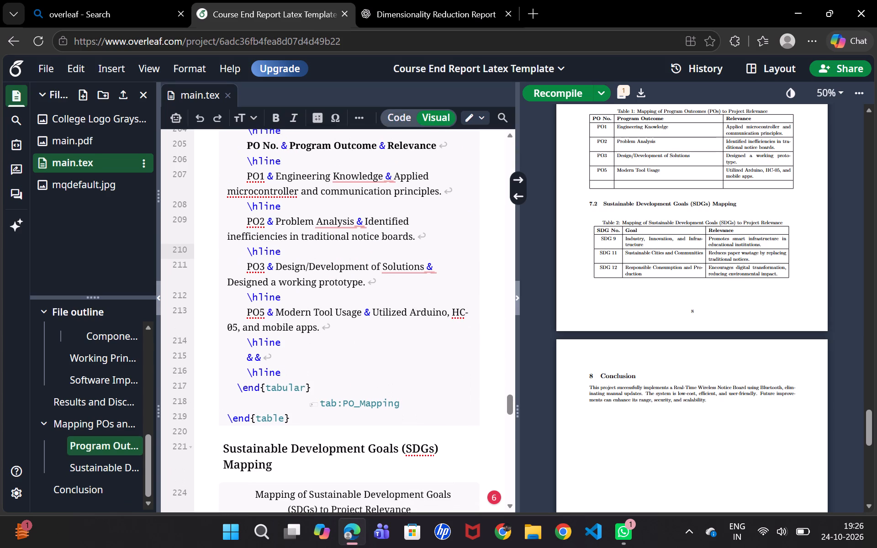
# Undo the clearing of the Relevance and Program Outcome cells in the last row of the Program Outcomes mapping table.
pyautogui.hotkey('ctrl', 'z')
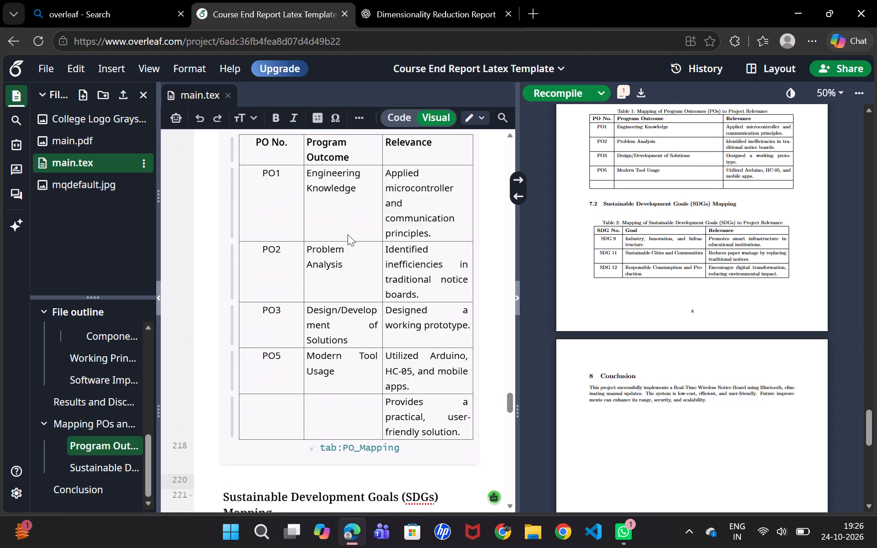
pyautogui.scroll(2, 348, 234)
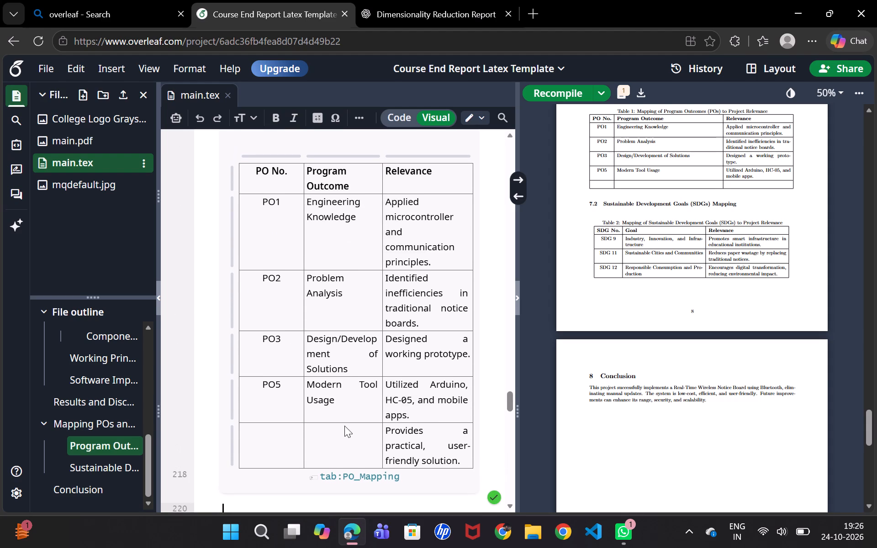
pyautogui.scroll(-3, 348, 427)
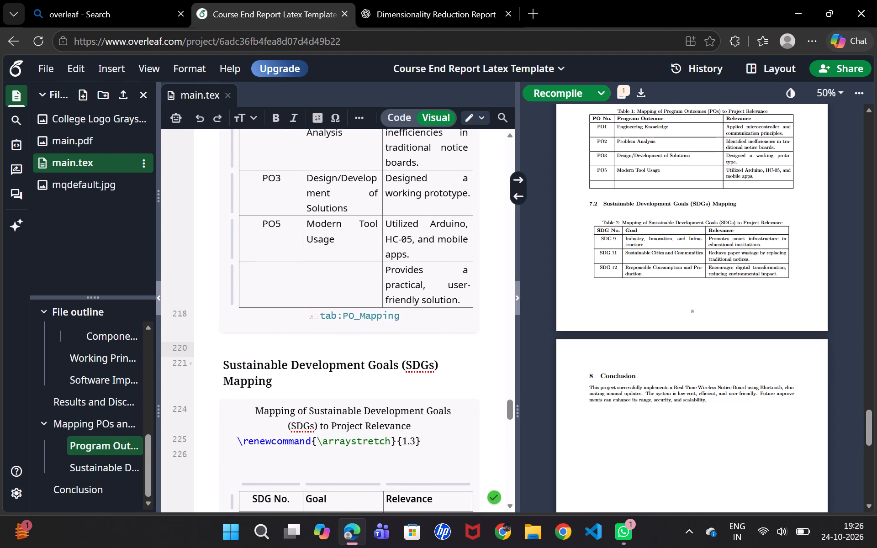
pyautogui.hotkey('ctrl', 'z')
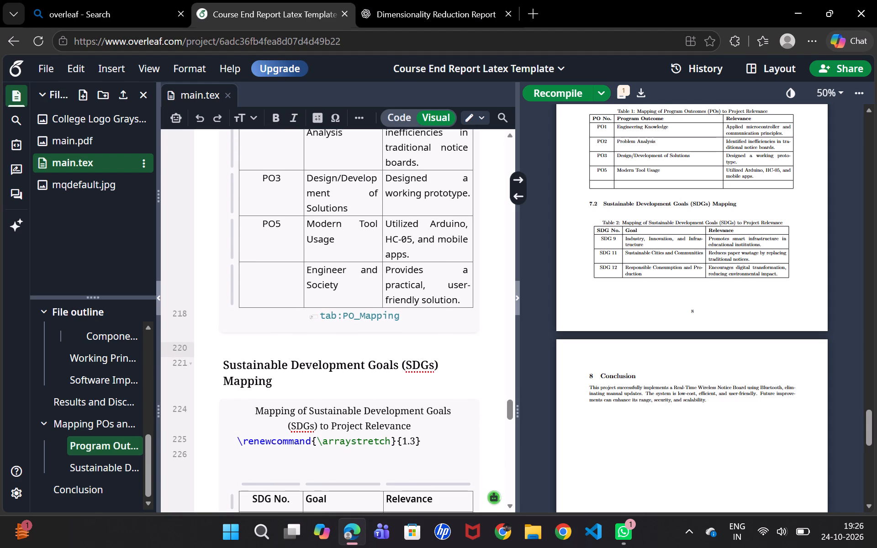
# Clear the "Engineer and Society" and "Provides a practical, user-friendly solution." cells in the last row of the Program Outcomes mapping table.
pyautogui.click(499, 334)
pyautogui.click(333, 305)
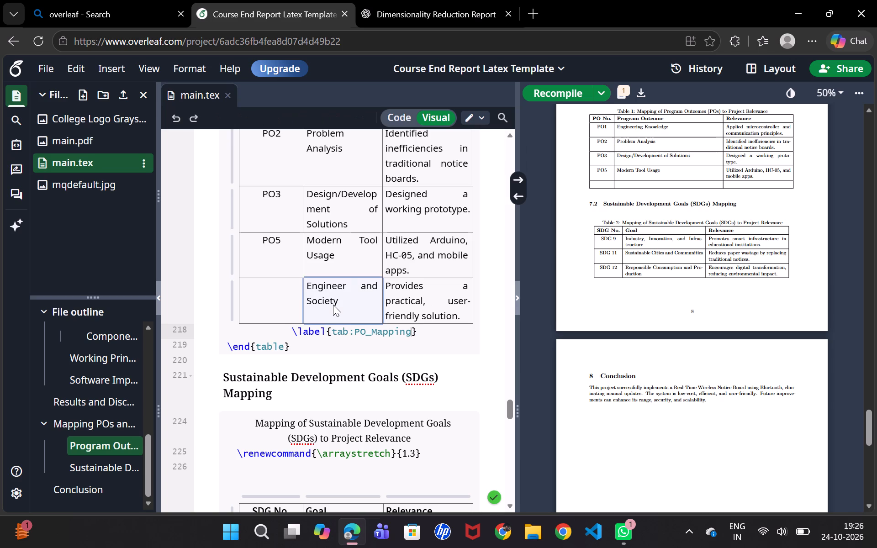
pyautogui.press('BackSpace')
pyautogui.click(426, 296)
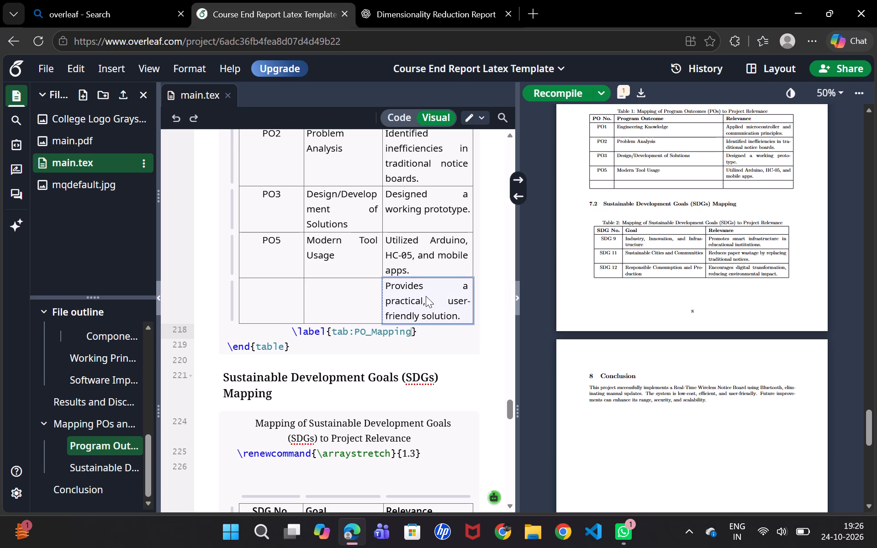
pyautogui.press('BackSpace')
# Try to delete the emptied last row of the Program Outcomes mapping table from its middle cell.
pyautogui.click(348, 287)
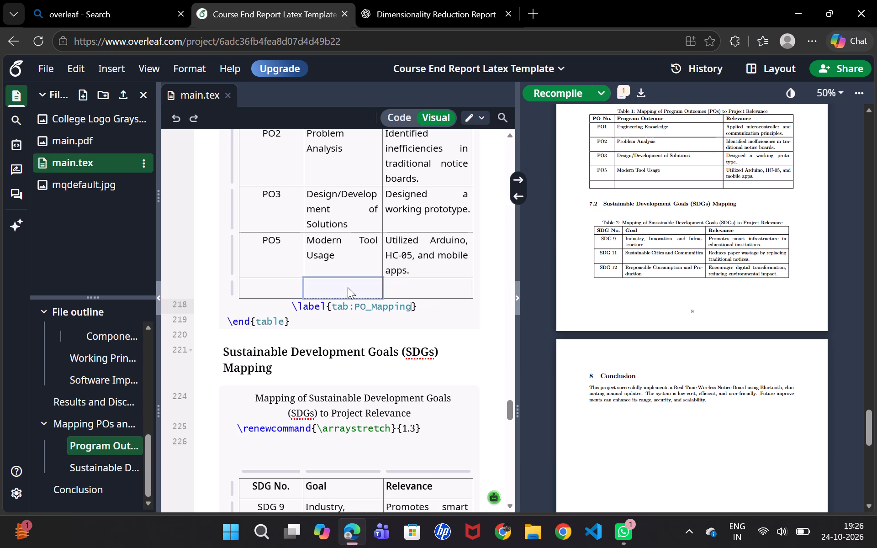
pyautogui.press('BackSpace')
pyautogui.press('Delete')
# Examine the Program Outcomes and SDG mapping tables and the Conclusion in the visual editor, including the table editing options.
pyautogui.scroll(-3, 97, 318)
pyautogui.scroll(2, 379, 237)
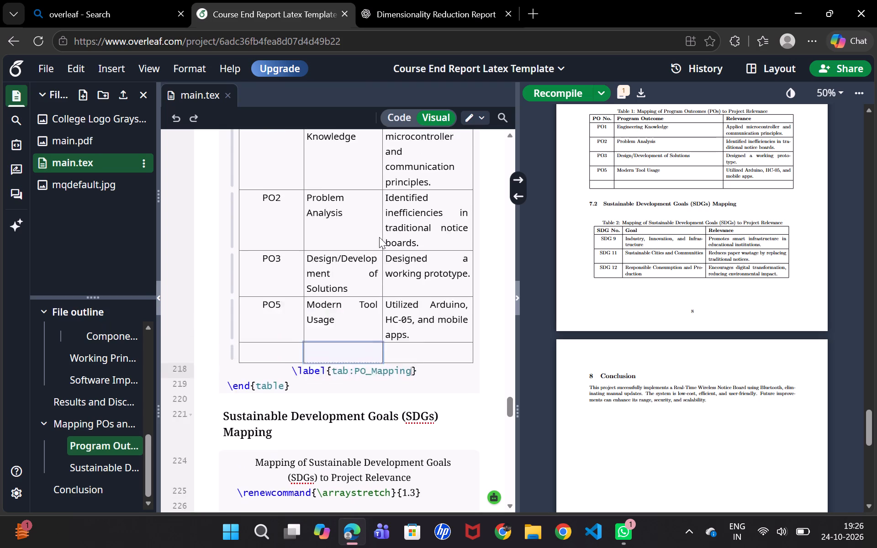
pyautogui.scroll(3, 379, 237)
pyautogui.scroll(1, 281, 262)
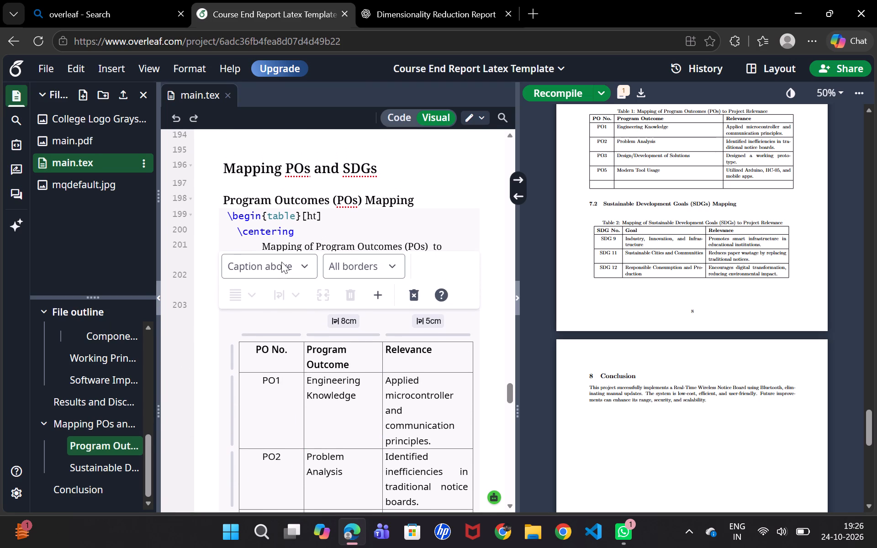
pyautogui.scroll(1, 281, 262)
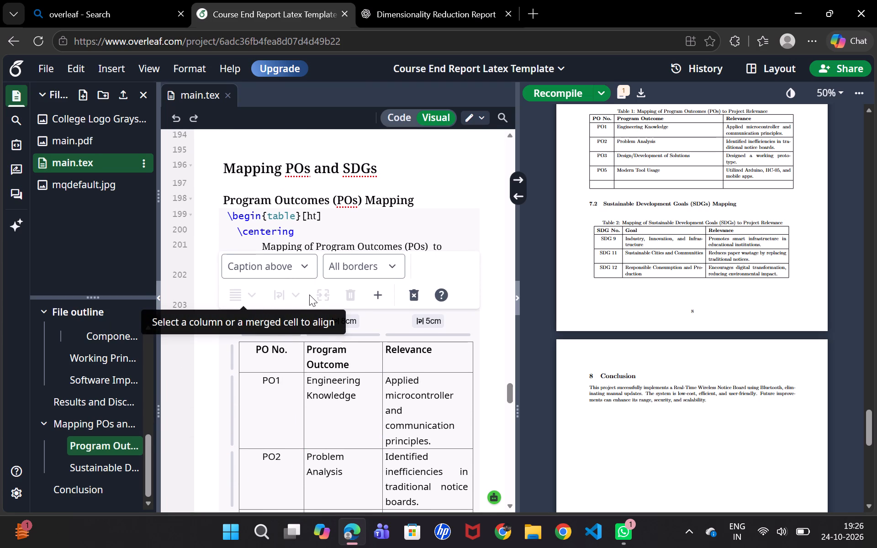
pyautogui.scroll(-4, 391, 376)
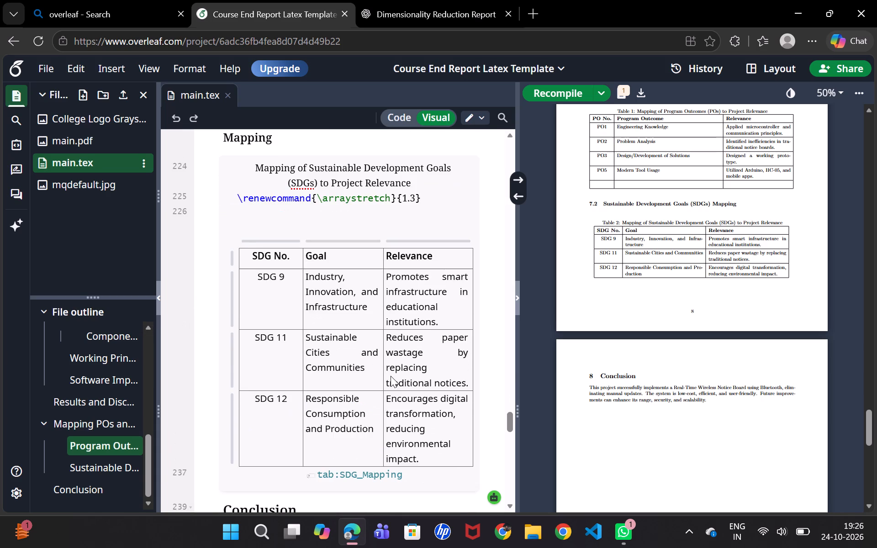
pyautogui.scroll(-2, 391, 376)
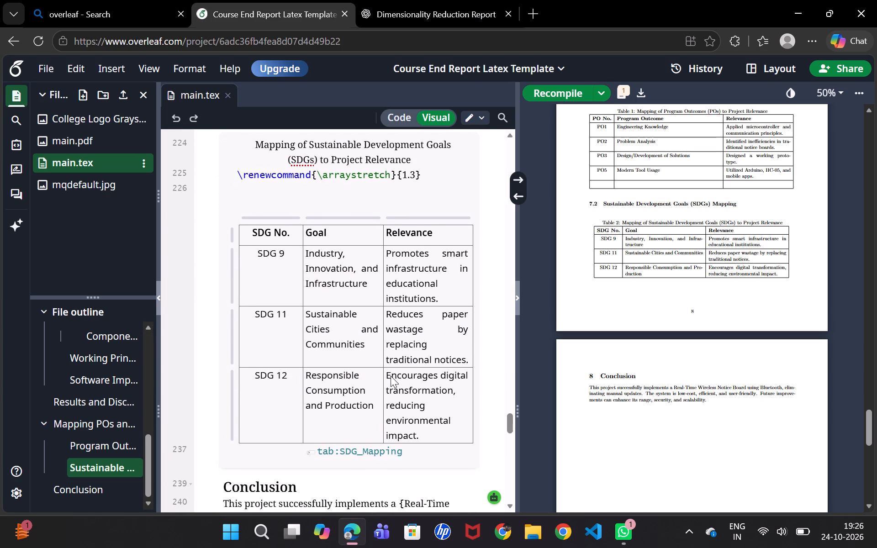
pyautogui.scroll(-2, 391, 376)
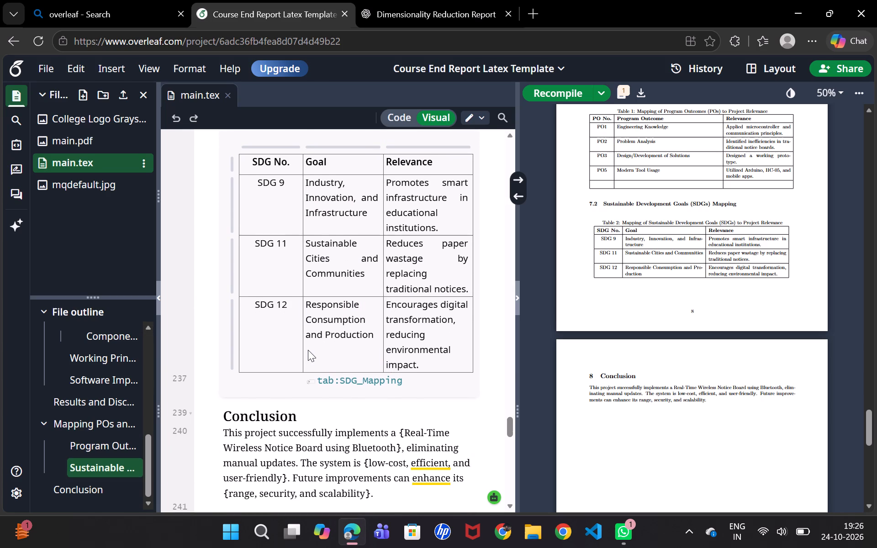
pyautogui.scroll(2, 308, 350)
pyautogui.scroll(4, 350, 252)
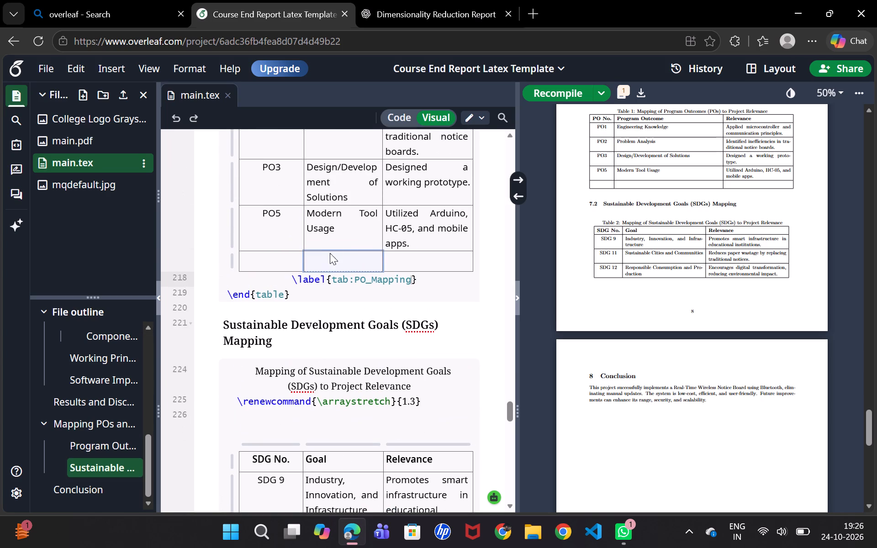
pyautogui.click(292, 257)
pyautogui.click(498, 318)
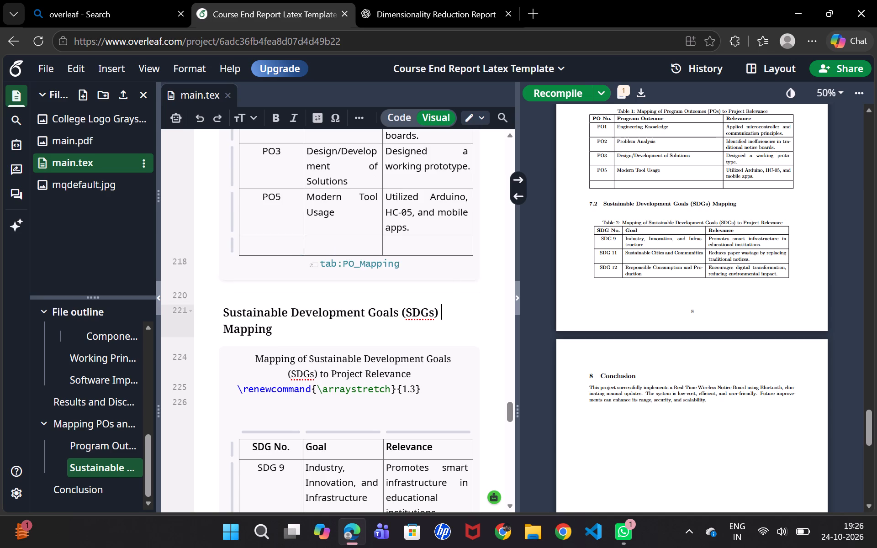
pyautogui.scroll(4, 417, 238)
pyautogui.scroll(-1, 417, 238)
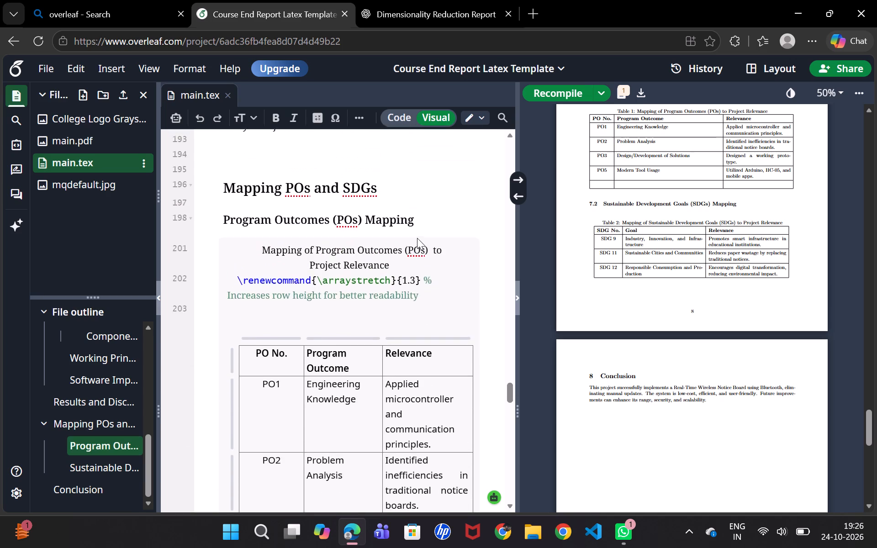
pyautogui.scroll(-1, 417, 238)
pyautogui.scroll(4, 417, 238)
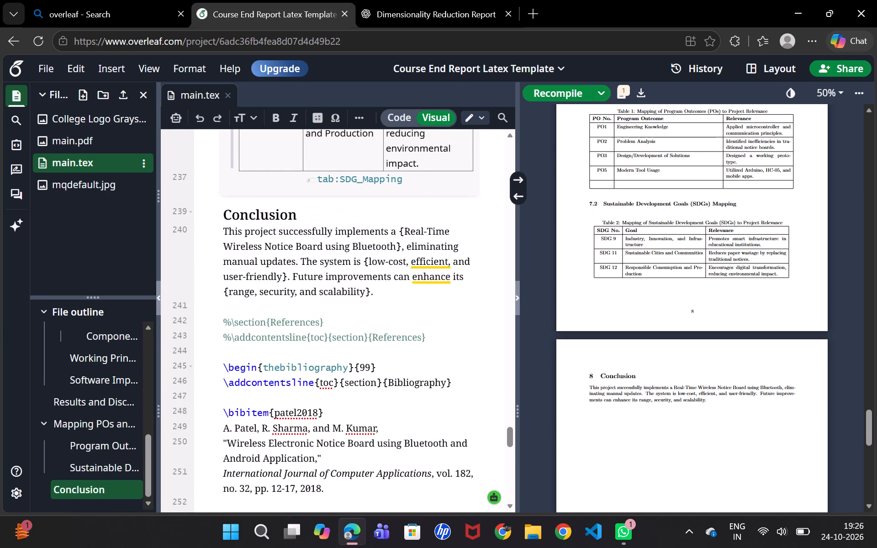
pyautogui.scroll(3, 417, 238)
pyautogui.scroll(-2, 417, 238)
pyautogui.scroll(3, 417, 238)
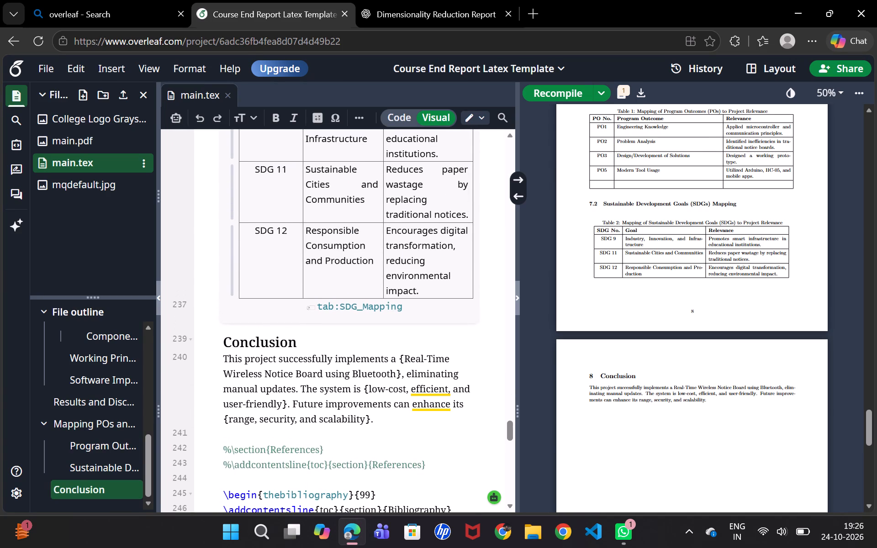
# Switch main.tex to source view and examine the LaTeX code of the SDG mapping table.
pyautogui.click(393, 111)
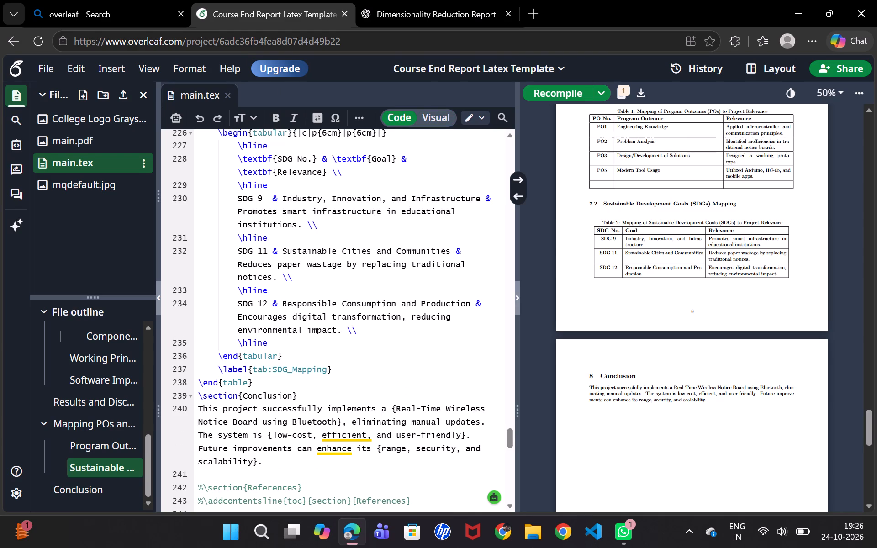
pyautogui.scroll(2, 300, 263)
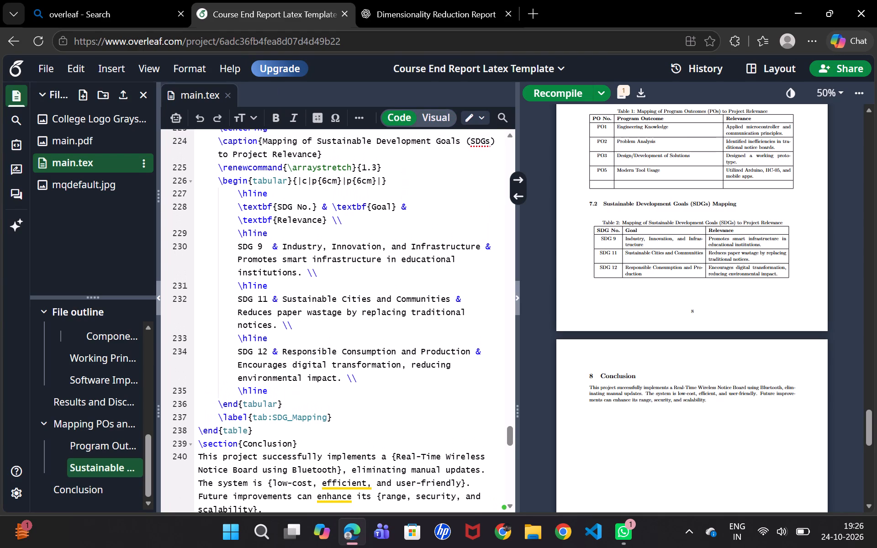
pyautogui.scroll(1, 300, 263)
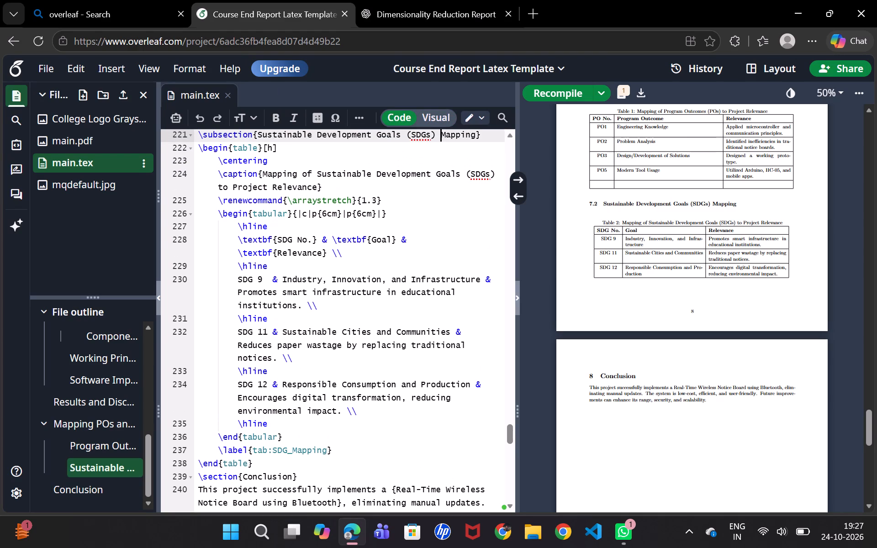
pyautogui.scroll(1, 300, 263)
pyautogui.scroll(-1, 300, 263)
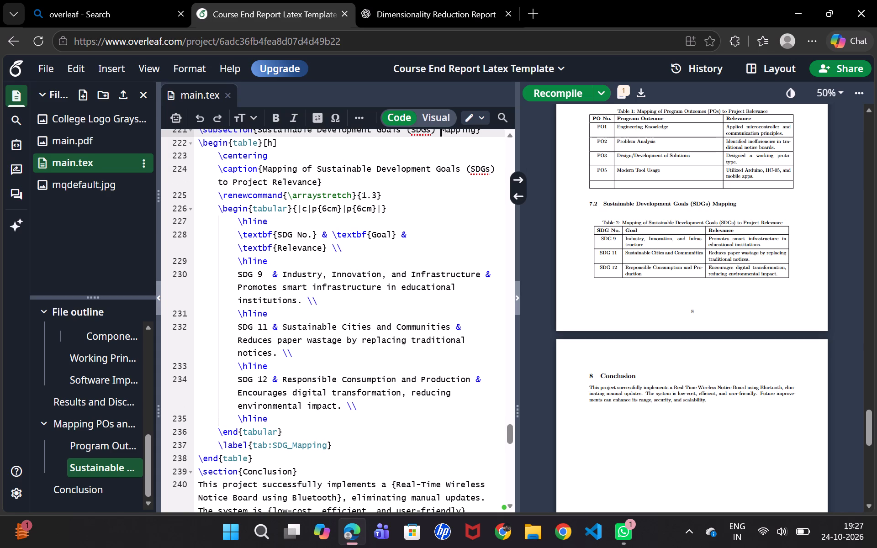
pyautogui.scroll(-2, 300, 263)
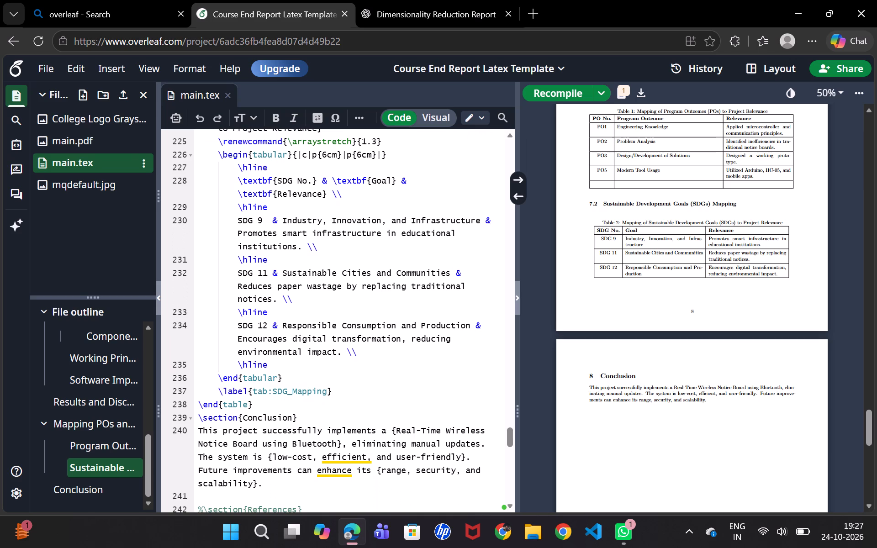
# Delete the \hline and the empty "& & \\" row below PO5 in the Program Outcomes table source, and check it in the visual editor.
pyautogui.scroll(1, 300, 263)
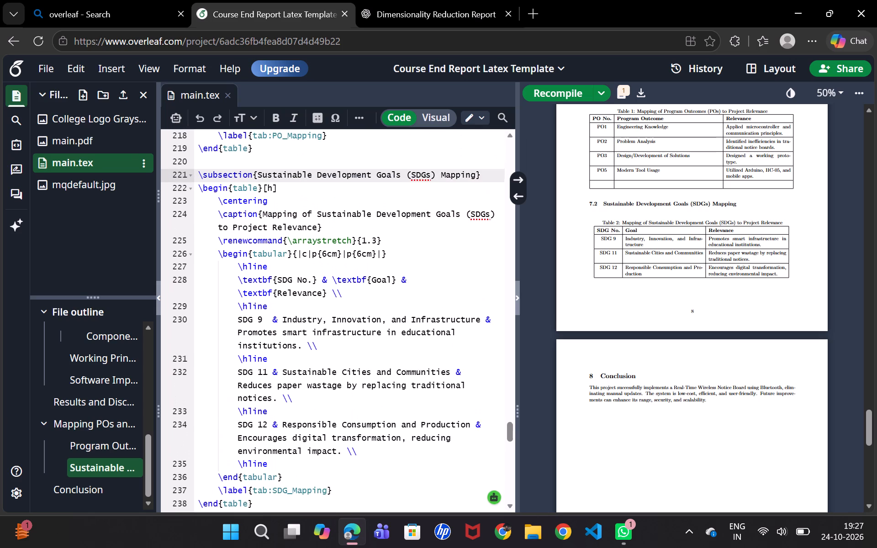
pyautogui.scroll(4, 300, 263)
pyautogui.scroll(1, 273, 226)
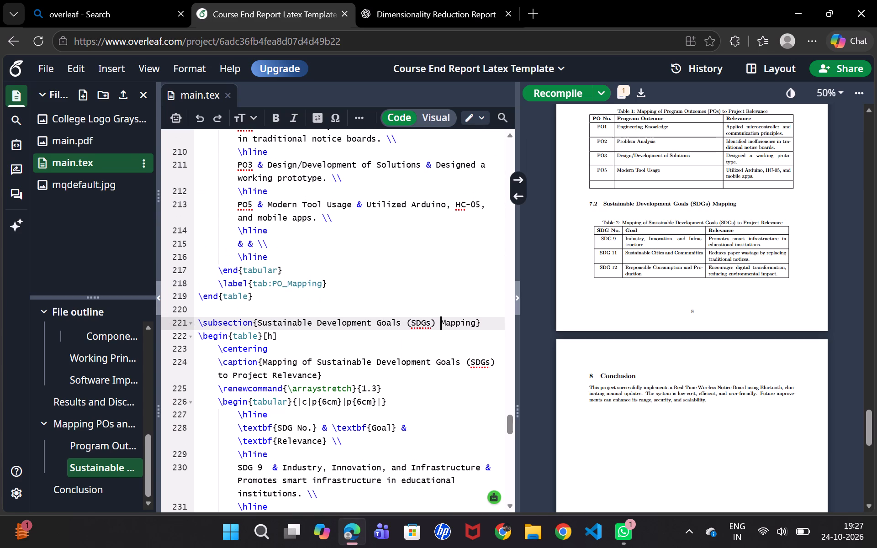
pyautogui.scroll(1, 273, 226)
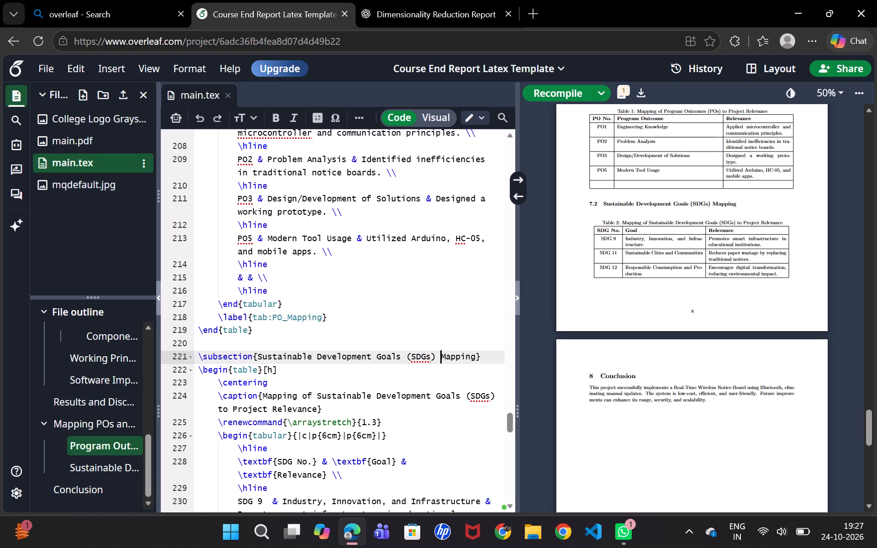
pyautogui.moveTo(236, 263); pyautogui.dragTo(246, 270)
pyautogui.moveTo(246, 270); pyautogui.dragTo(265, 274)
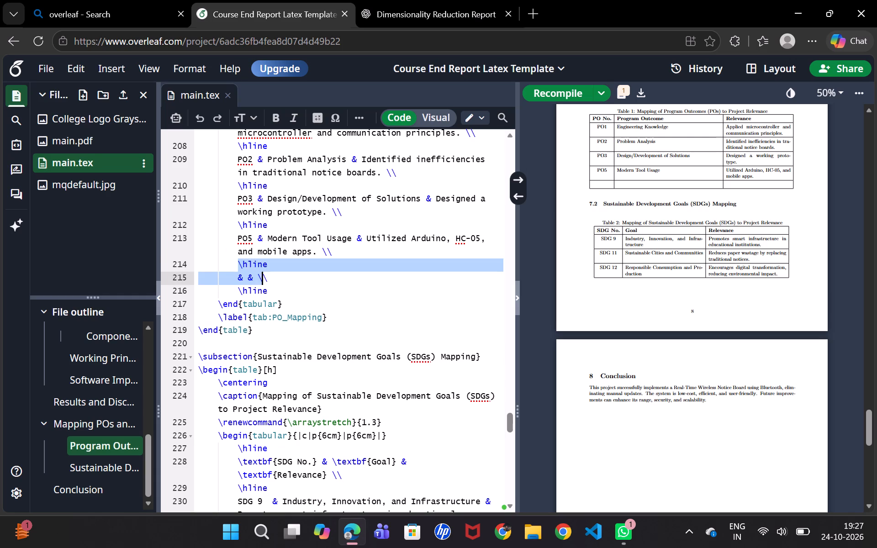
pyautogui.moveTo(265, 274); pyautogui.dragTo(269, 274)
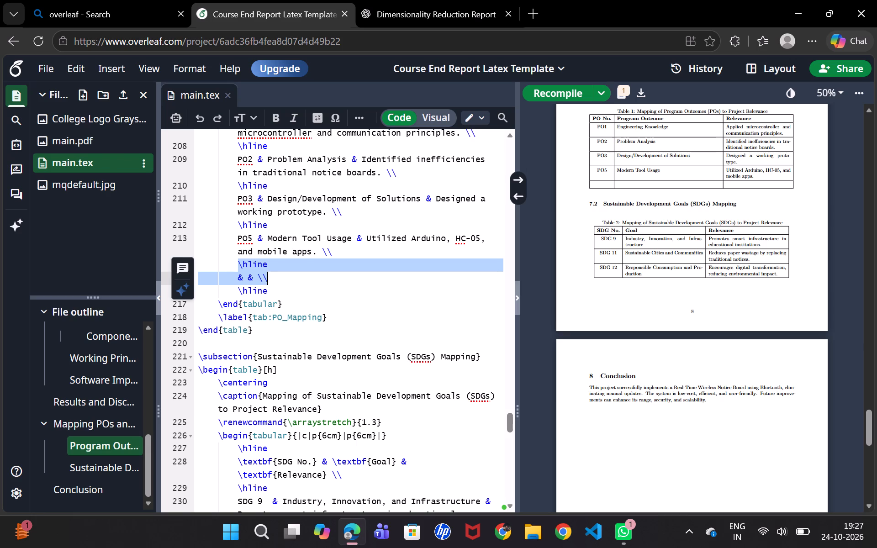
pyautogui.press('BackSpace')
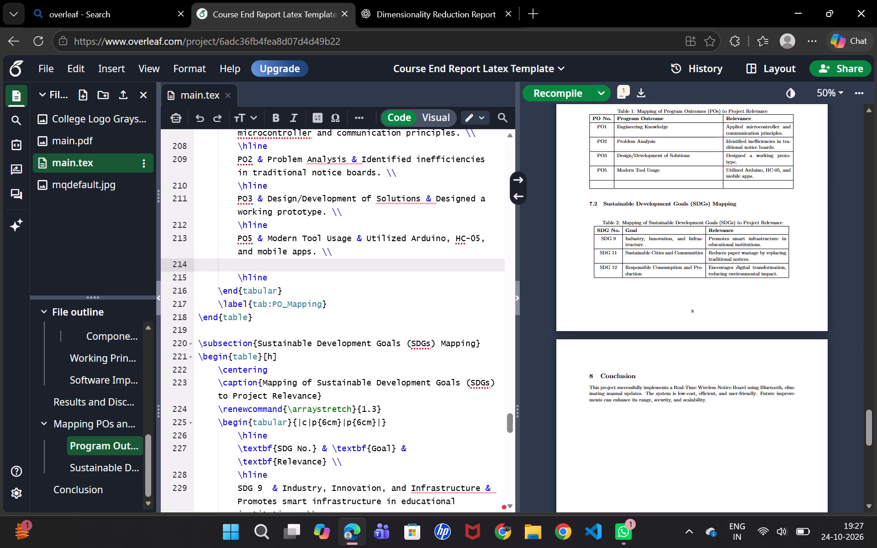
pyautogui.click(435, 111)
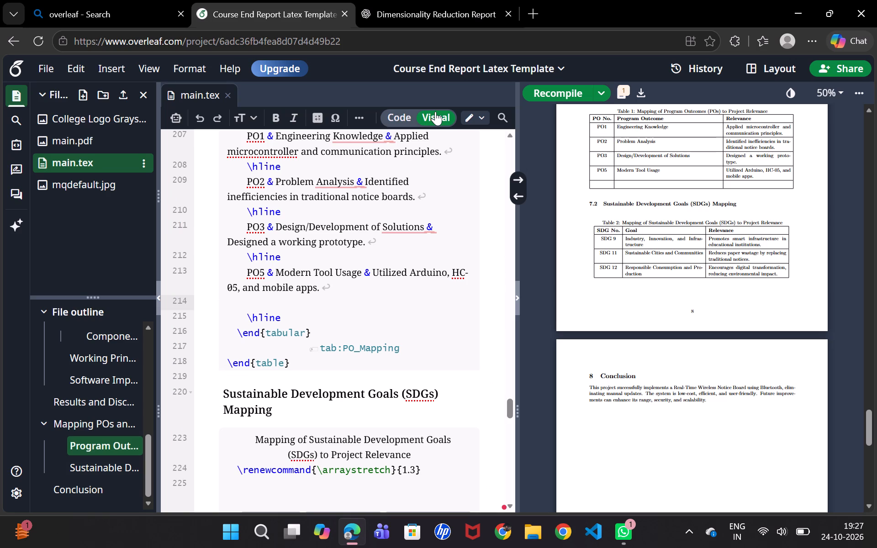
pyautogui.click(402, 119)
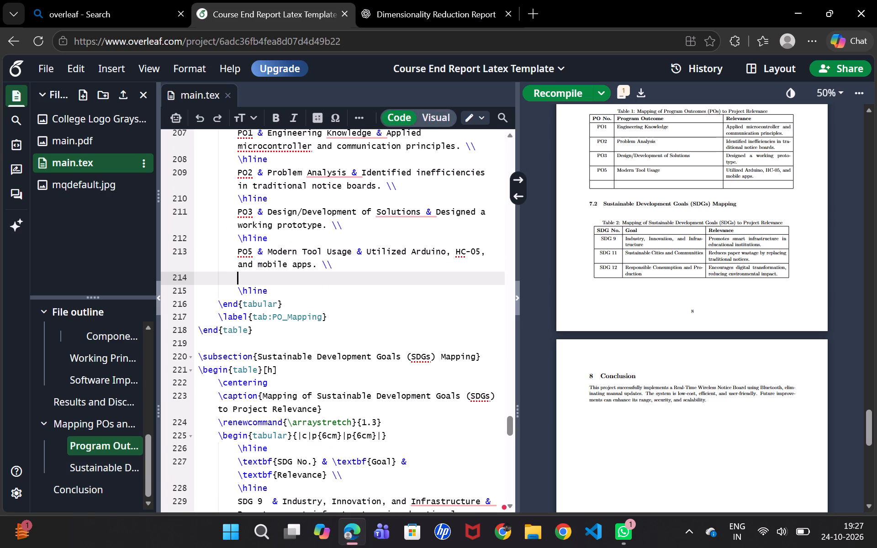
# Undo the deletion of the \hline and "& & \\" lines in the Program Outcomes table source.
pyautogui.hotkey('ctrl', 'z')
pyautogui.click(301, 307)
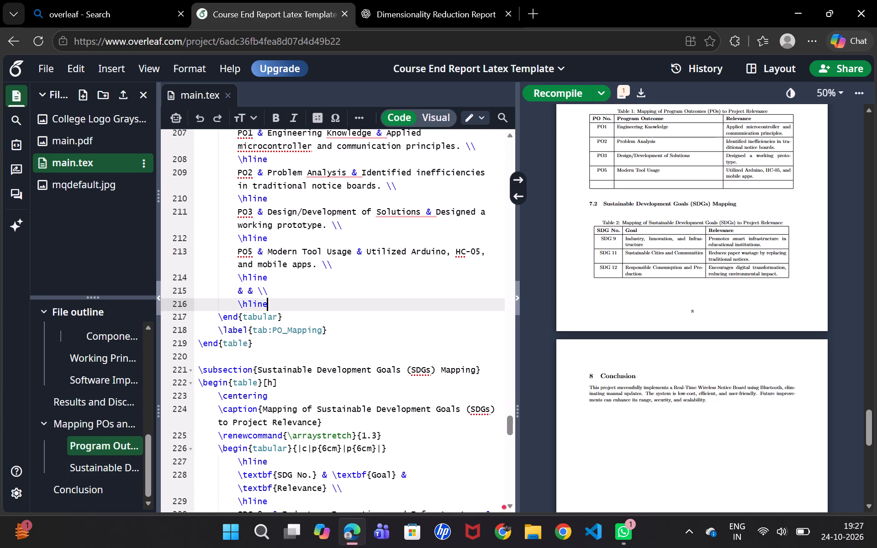
# Examine the Program Outcomes table's source from its header to its last \hline and check how it renders in the visual editor.
pyautogui.scroll(-1, 301, 307)
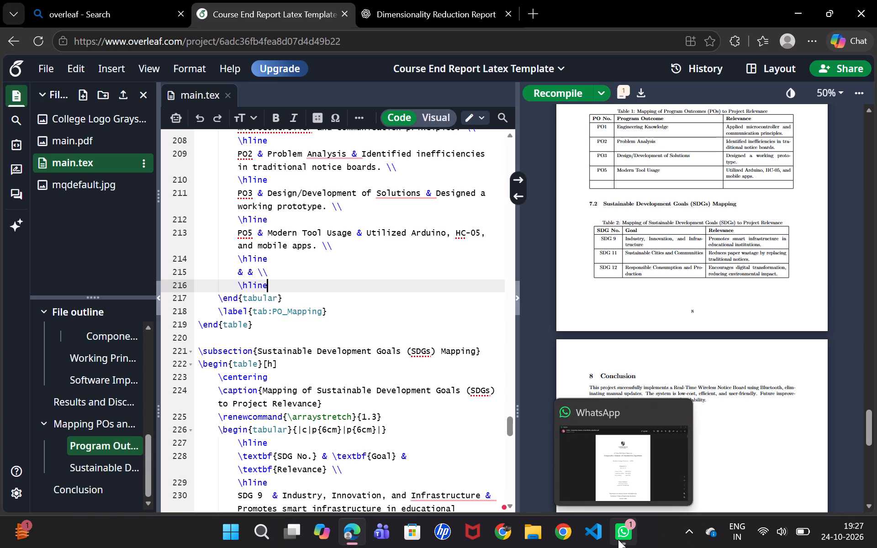
pyautogui.scroll(-1, 618, 539)
pyautogui.scroll(1, 381, 294)
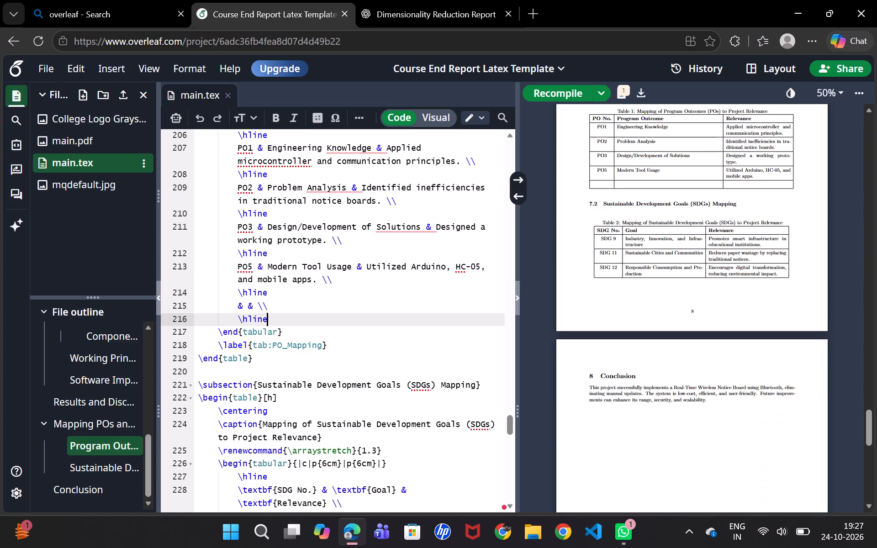
pyautogui.scroll(2, 381, 294)
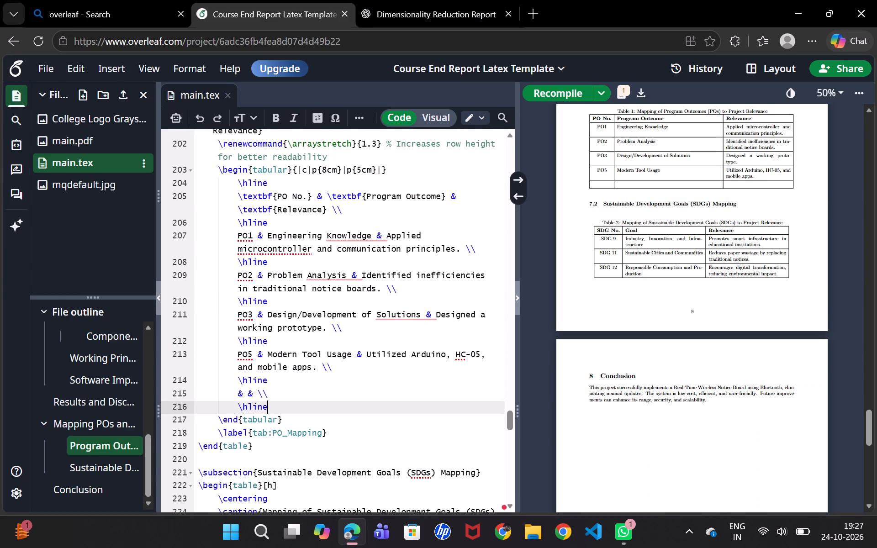
pyautogui.click(237, 222)
pyautogui.click(436, 123)
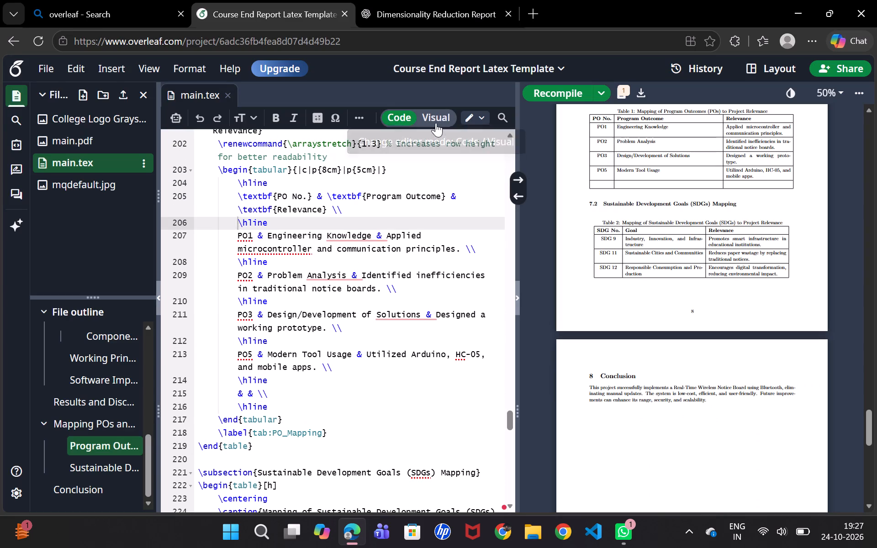
# Undo the clearing of the PSO1 row's three cells in the Program Outcomes table, working in the source view.
pyautogui.click(399, 114)
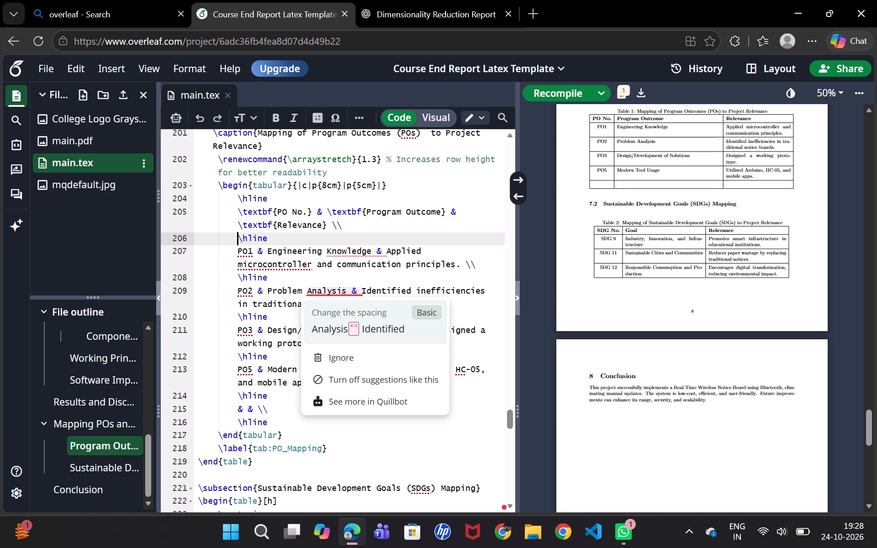
pyautogui.hotkey('ctrl', 'z')
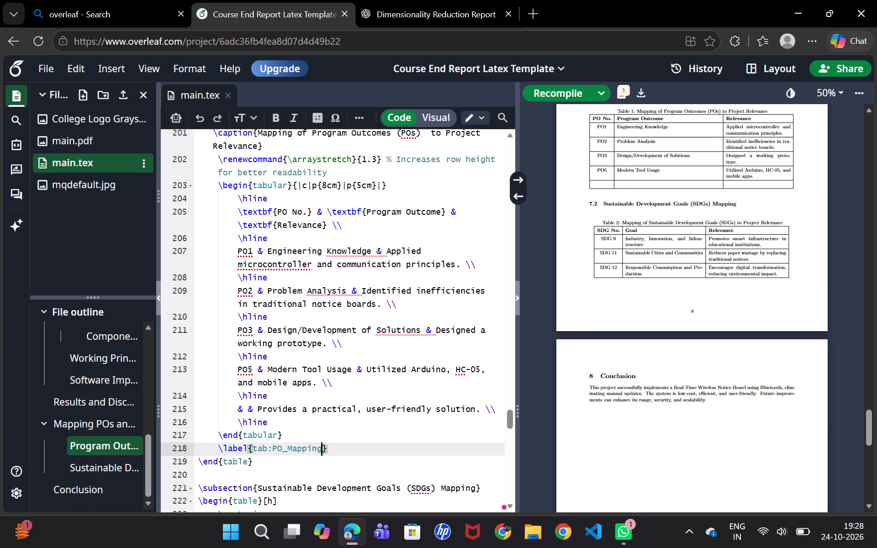
pyautogui.hotkey('ctrl', 'z')
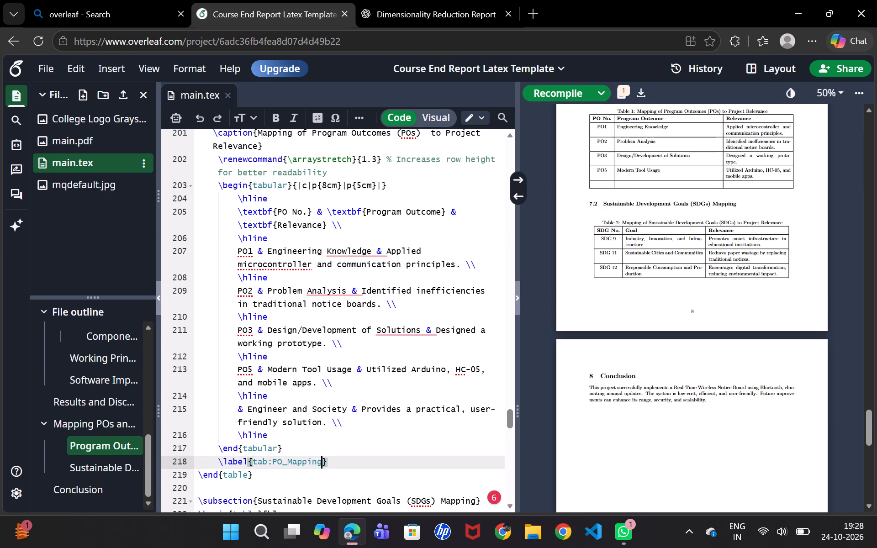
pyautogui.hotkey('ctrl', 'z')
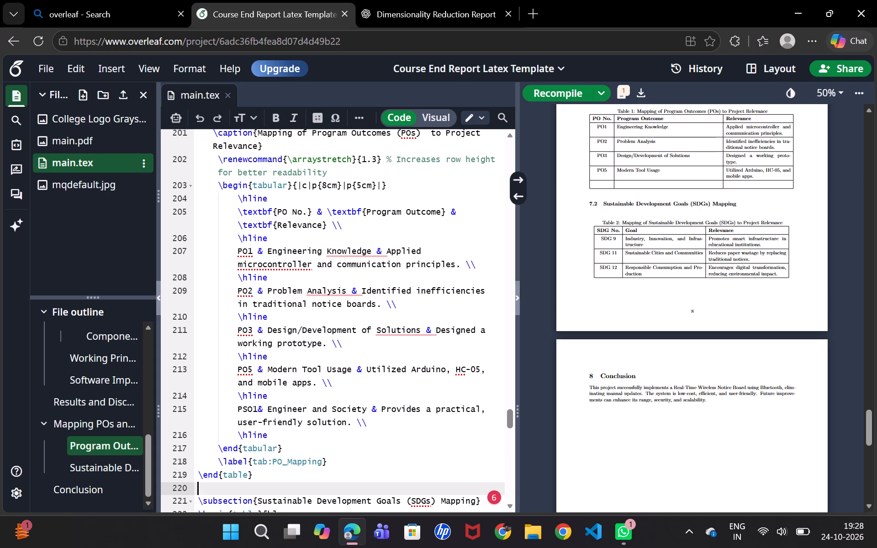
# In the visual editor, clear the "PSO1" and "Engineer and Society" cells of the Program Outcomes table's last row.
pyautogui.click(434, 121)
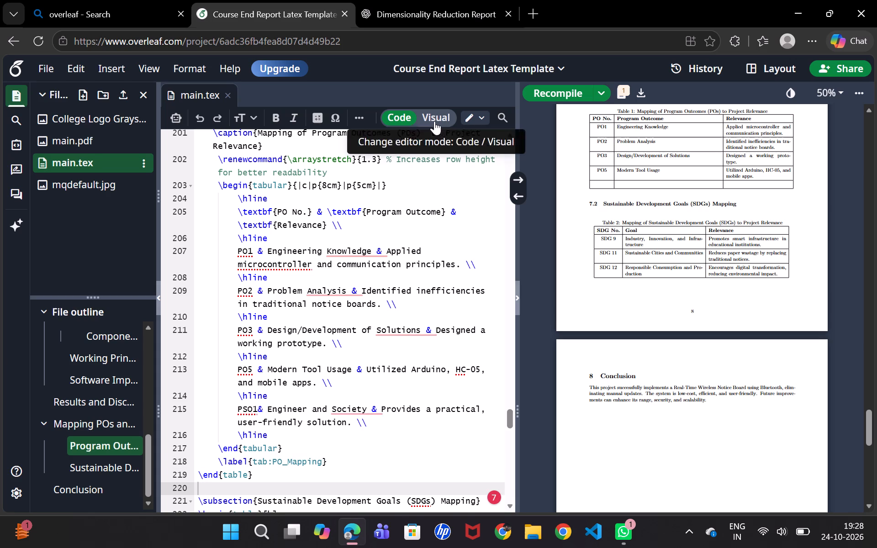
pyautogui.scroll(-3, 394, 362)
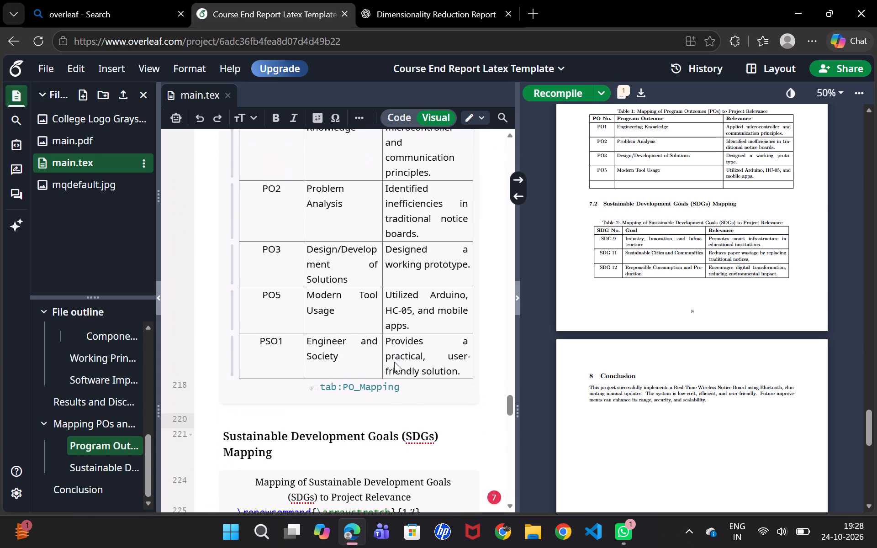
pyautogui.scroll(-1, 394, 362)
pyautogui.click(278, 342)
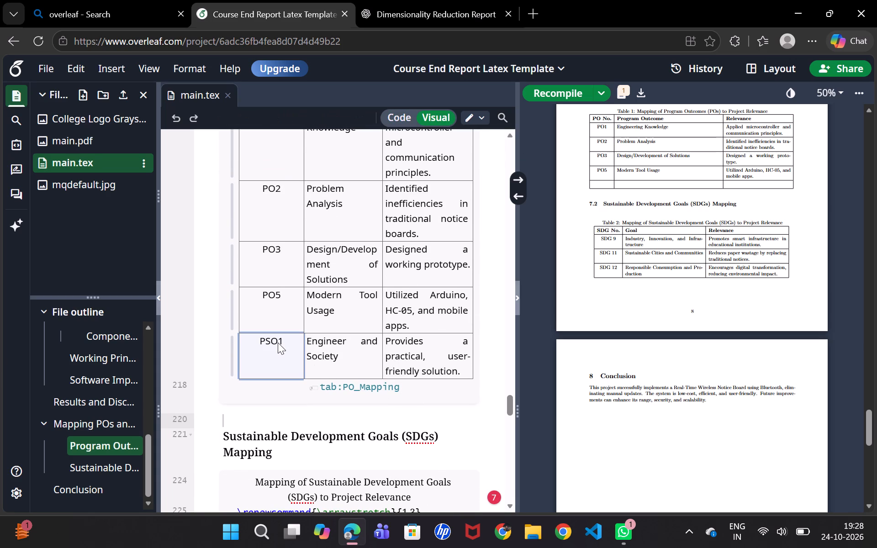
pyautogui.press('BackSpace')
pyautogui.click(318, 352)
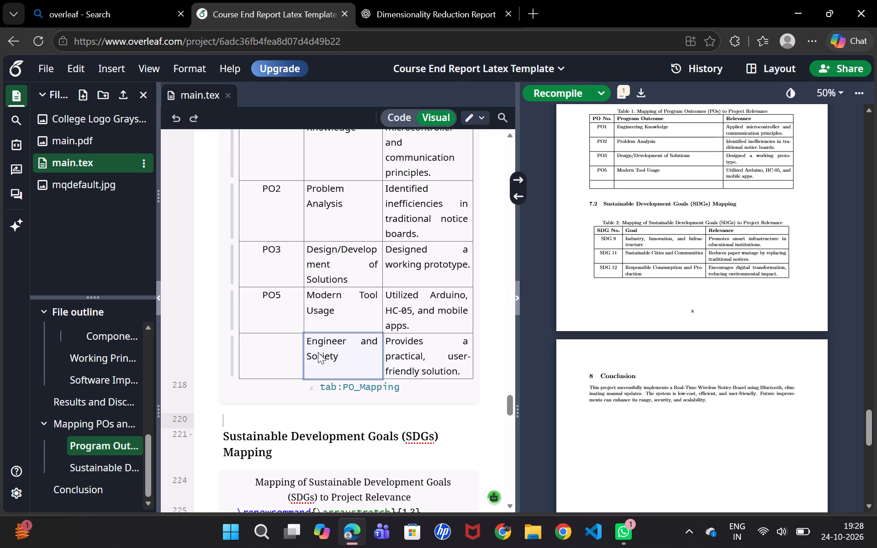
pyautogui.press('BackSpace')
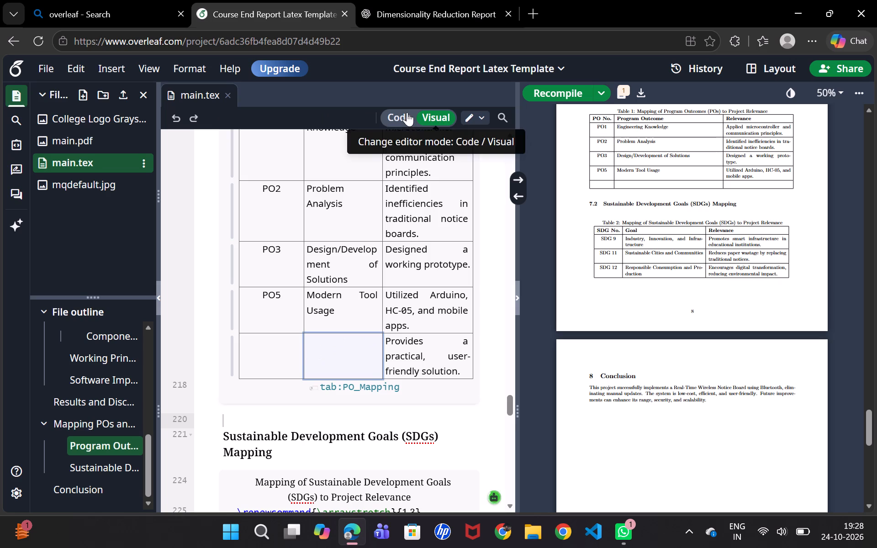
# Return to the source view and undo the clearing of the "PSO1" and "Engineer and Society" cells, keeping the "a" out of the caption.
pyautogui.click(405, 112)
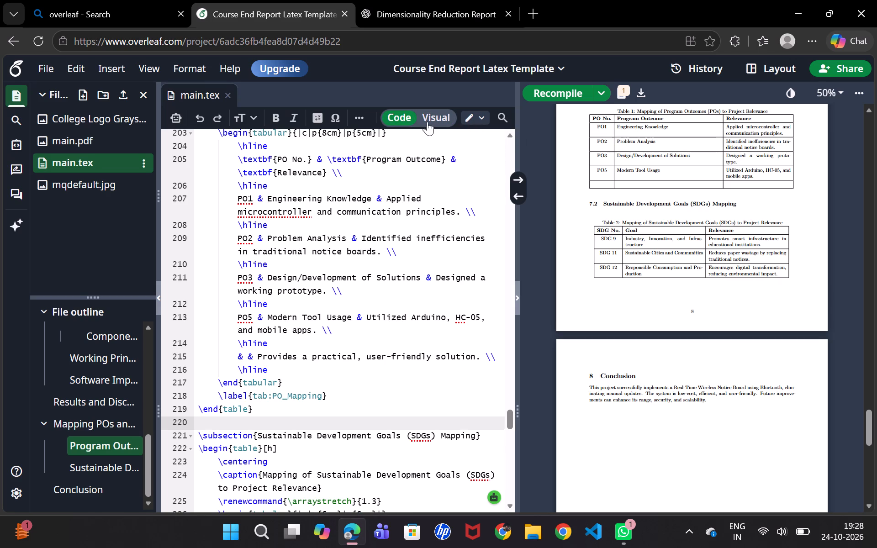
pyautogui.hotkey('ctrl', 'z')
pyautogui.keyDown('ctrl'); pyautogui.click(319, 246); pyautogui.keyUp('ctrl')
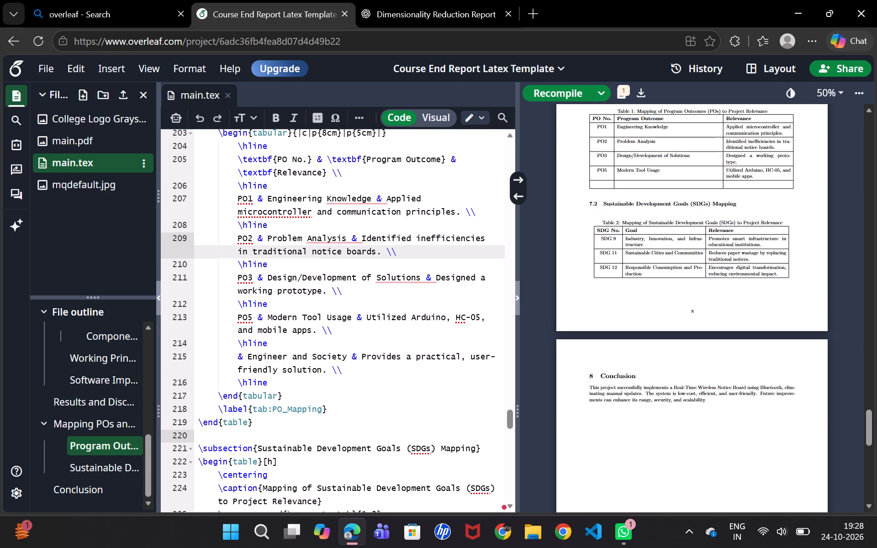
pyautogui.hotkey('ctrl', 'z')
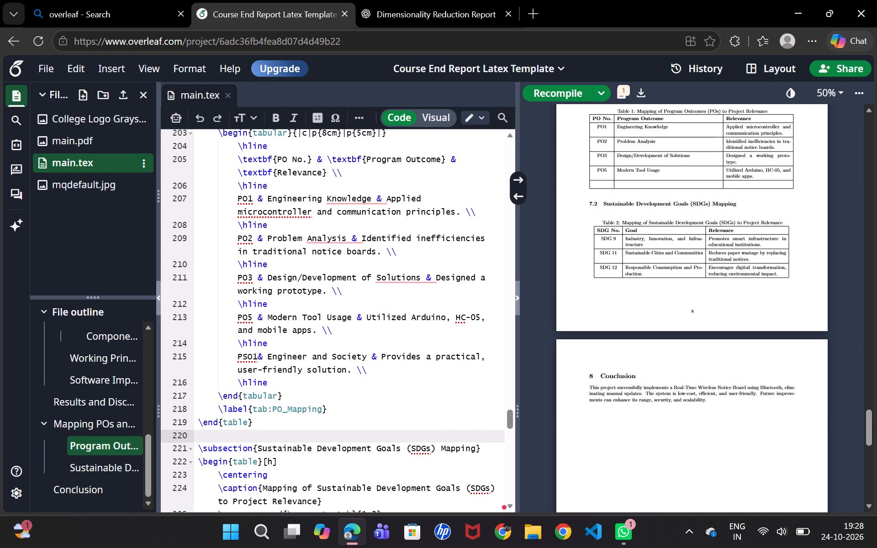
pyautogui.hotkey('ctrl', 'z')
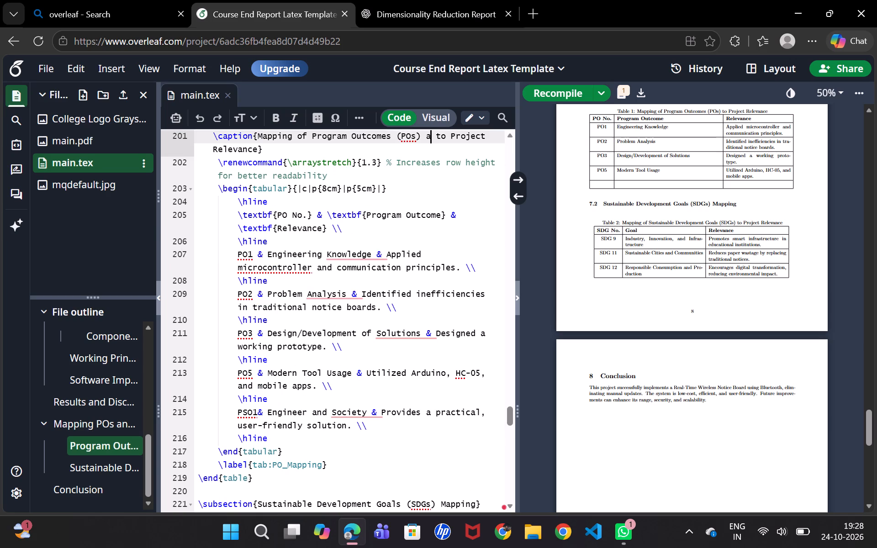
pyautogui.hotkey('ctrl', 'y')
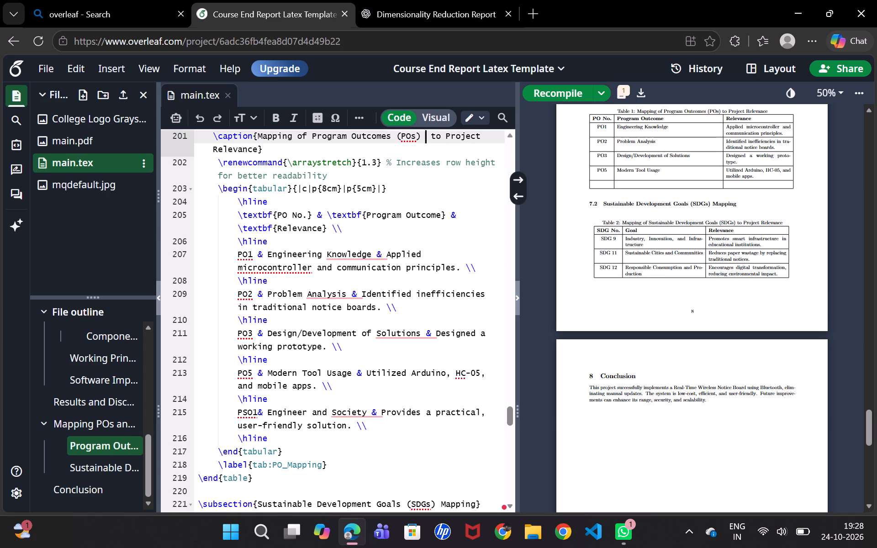
# Examine the Program Outcomes table's source, from its caption through the PSO1 row to the start of the SDG table.
pyautogui.scroll(-1, 303, 401)
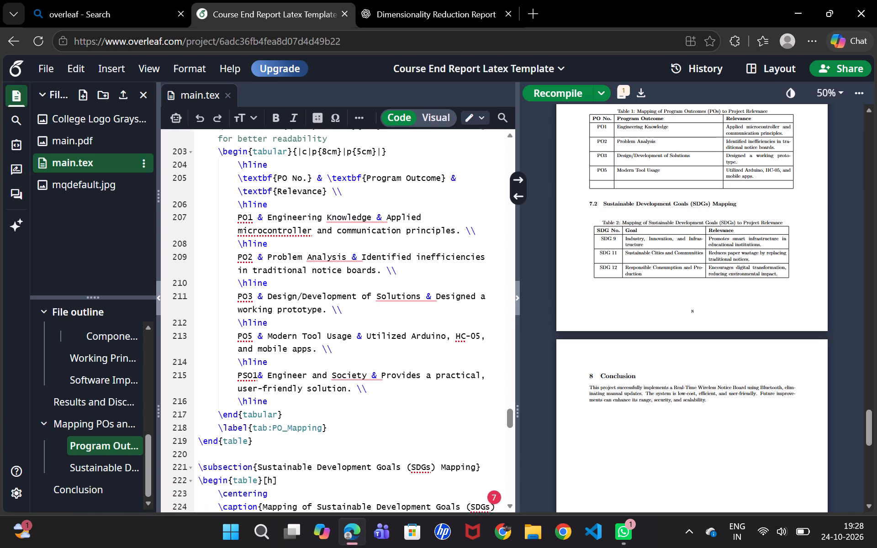
pyautogui.scroll(-1, 303, 401)
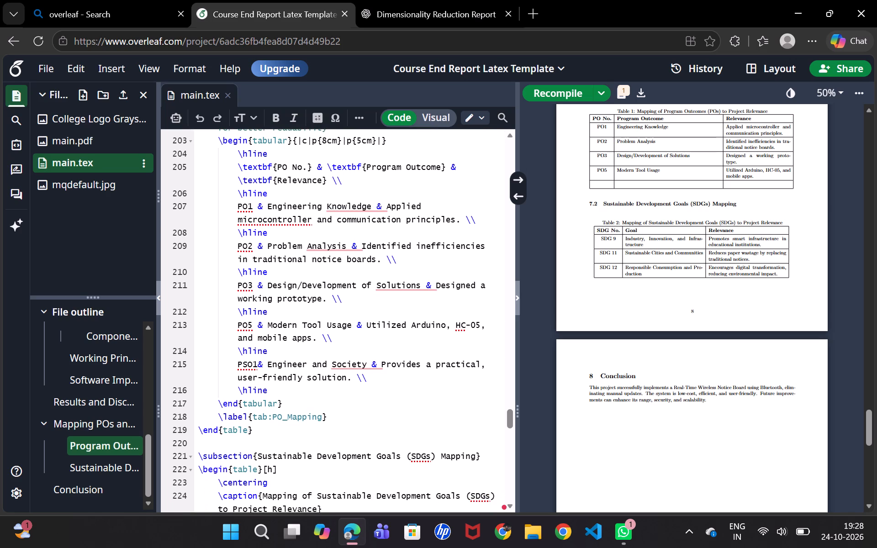
pyautogui.scroll(-1, 303, 401)
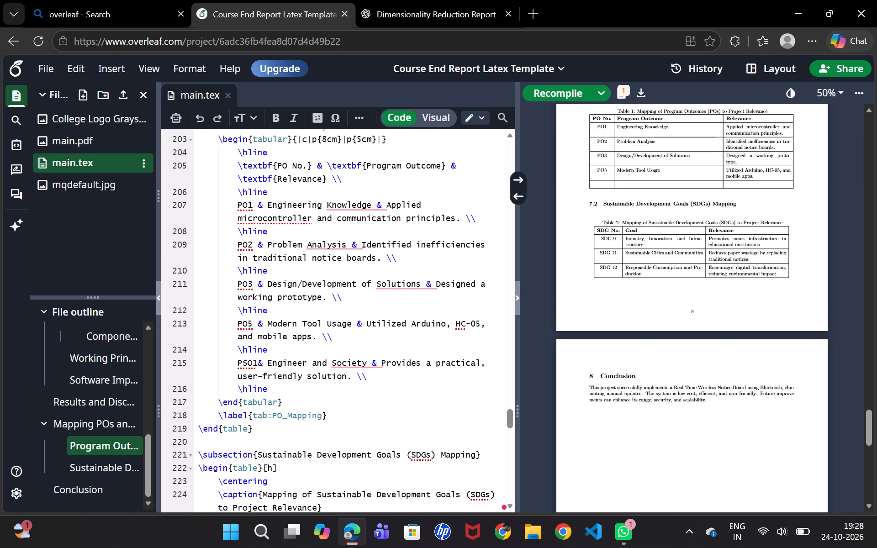
pyautogui.scroll(-1, 303, 401)
pyautogui.scroll(1, 269, 339)
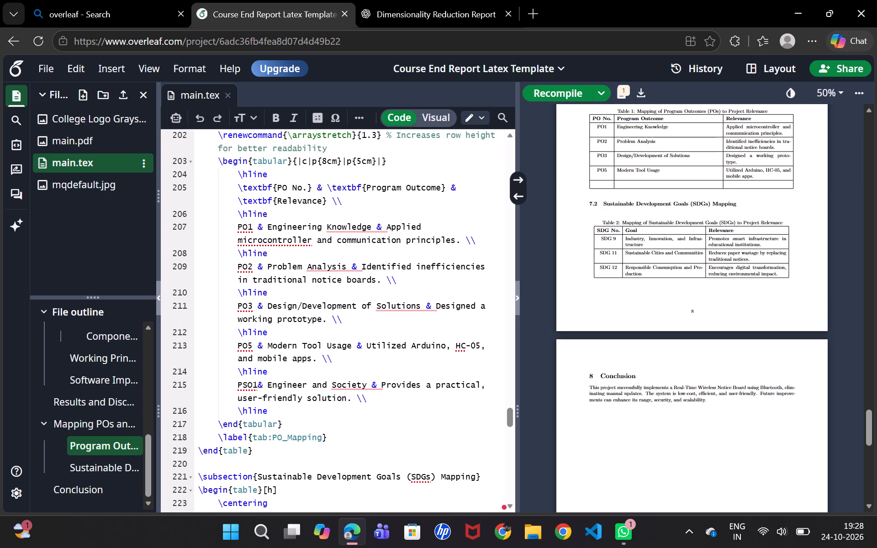
pyautogui.scroll(1, 269, 339)
pyautogui.scroll(-1, 269, 339)
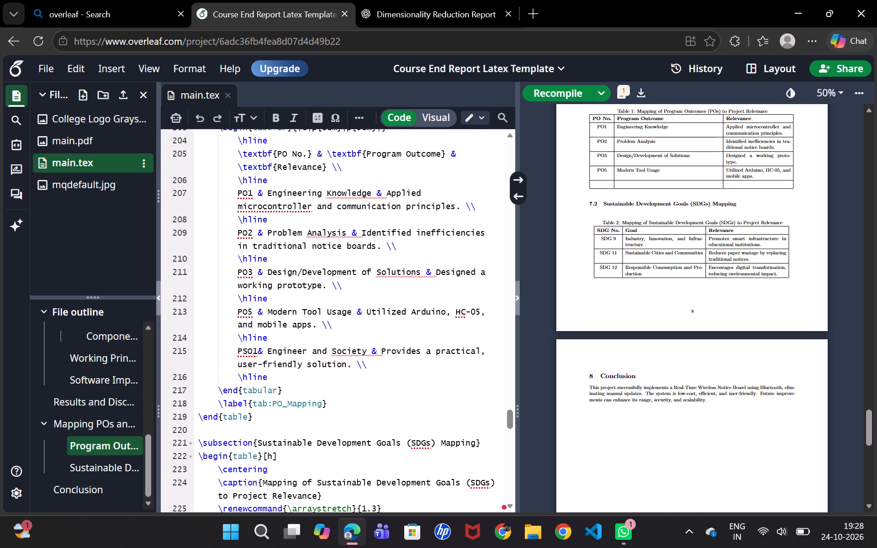
pyautogui.scroll(-1, 269, 339)
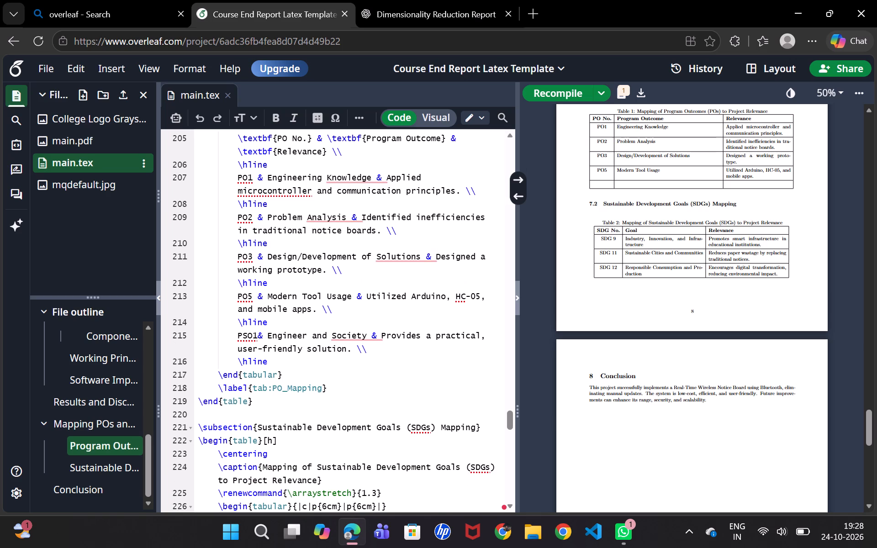
pyautogui.scroll(1, 339, 309)
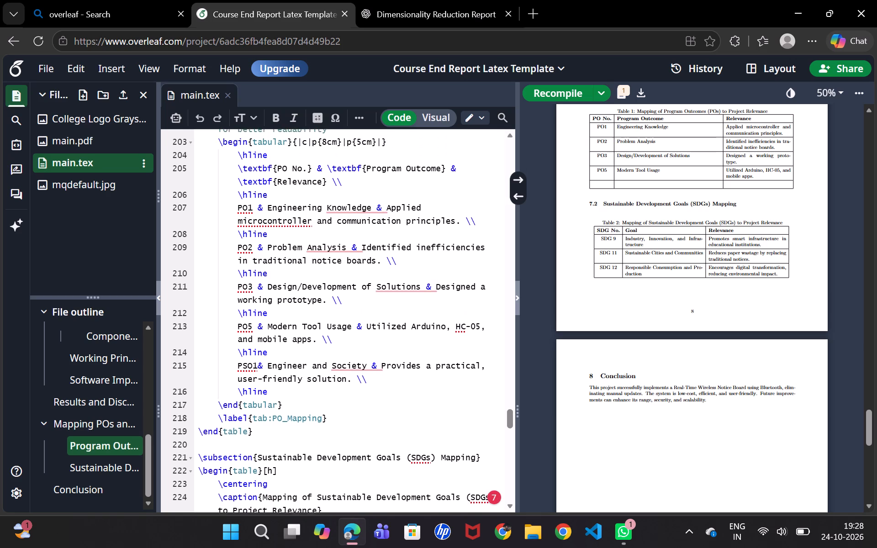
pyautogui.scroll(2, 339, 309)
pyautogui.scroll(-1, 339, 309)
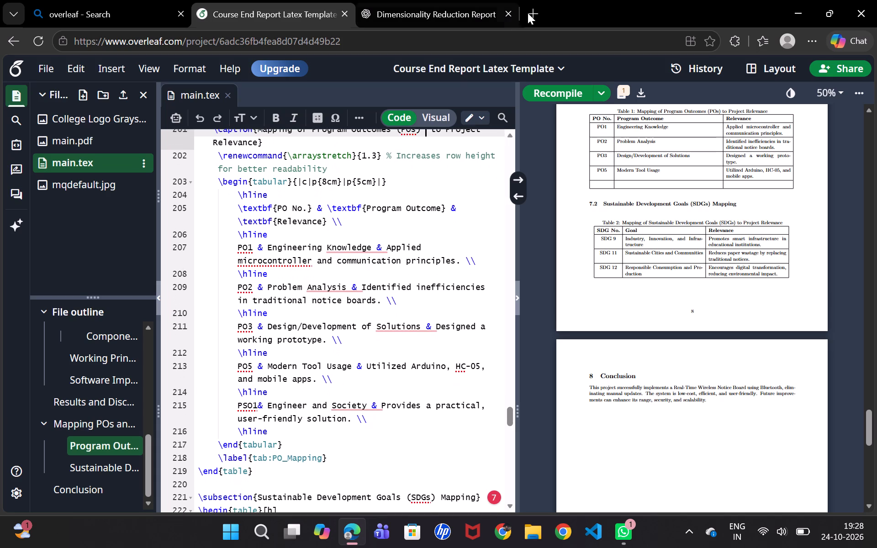
# Recompile the PDF and compare the rendered Program Outcomes table with its source lines around the PSO1 row.
pyautogui.click(549, 88)
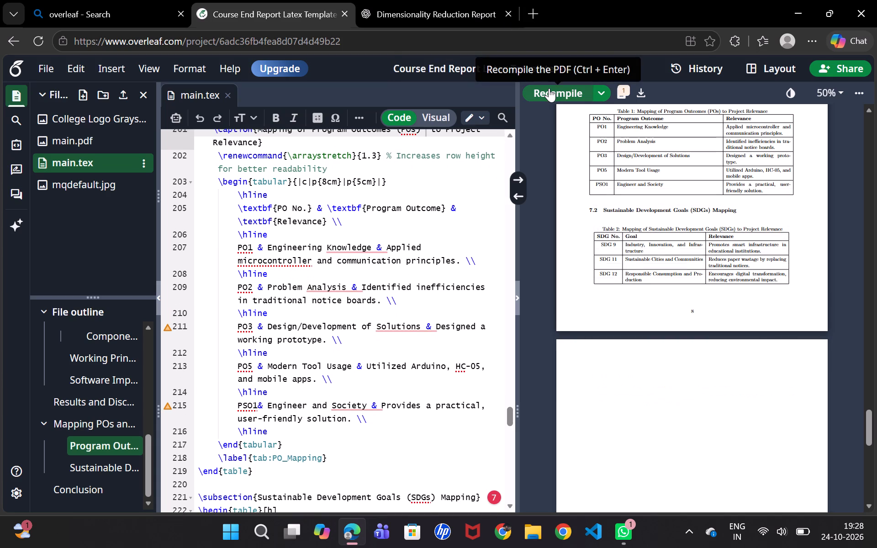
pyautogui.scroll(-1, 367, 322)
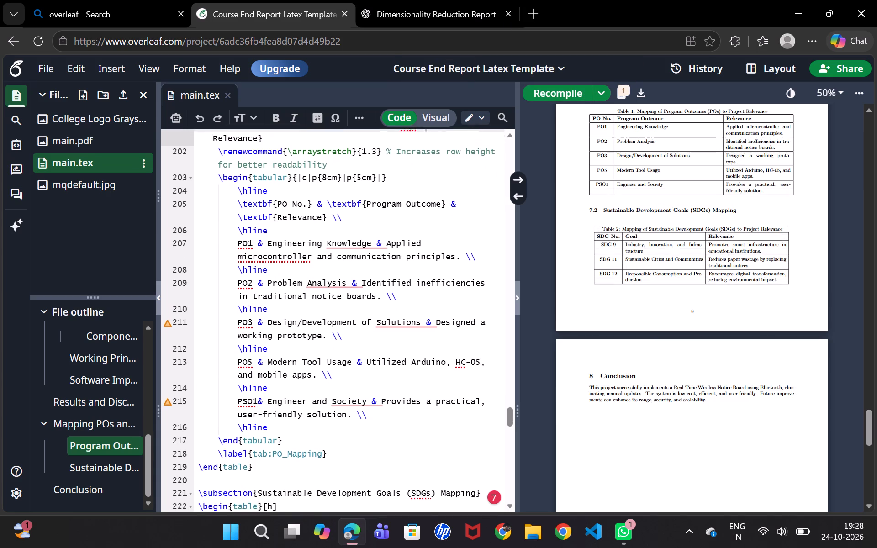
pyautogui.scroll(-1, 367, 322)
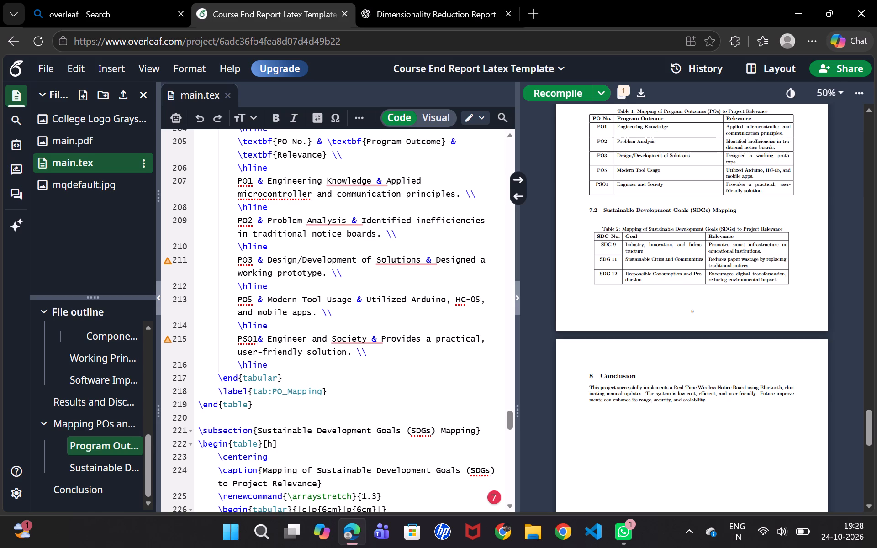
pyautogui.scroll(2, 367, 322)
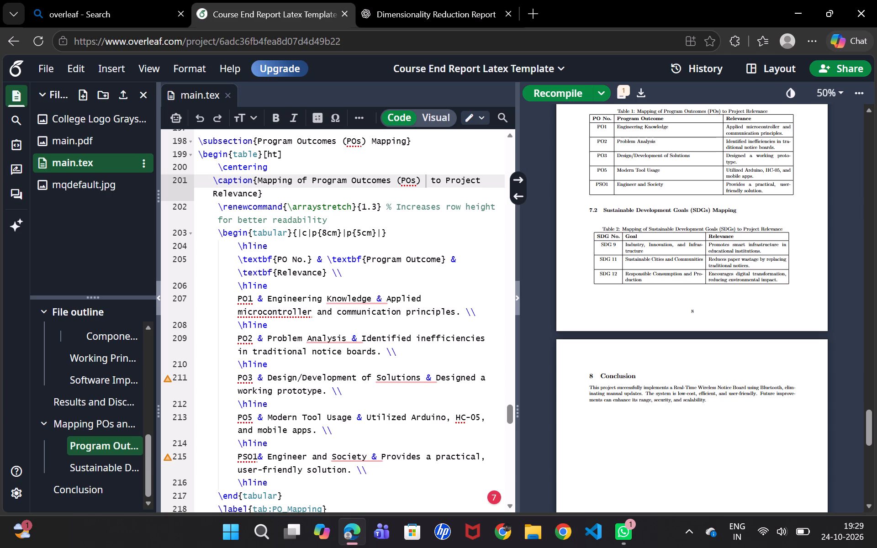
pyautogui.scroll(-2, 391, 488)
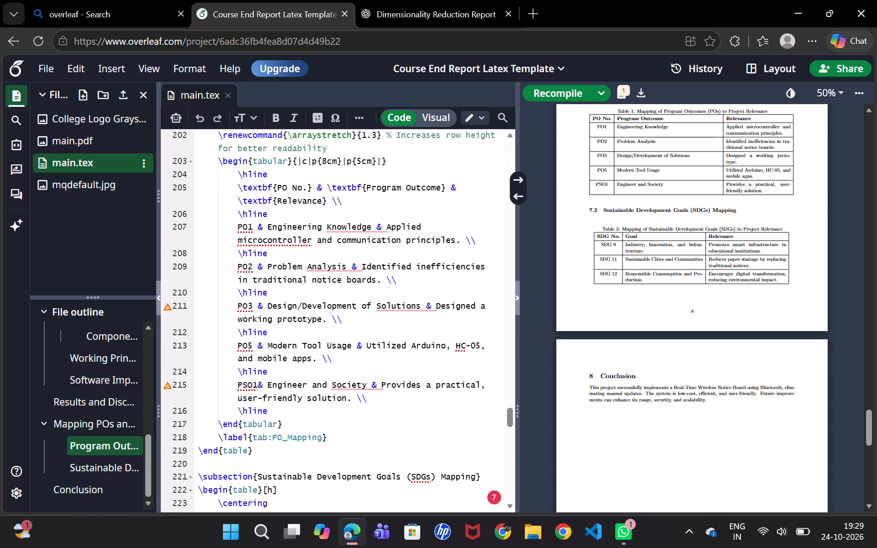
# Comment out the \hline below PO5 and the PSO1 row in the Program Outcomes table source, recompile, and check the PDF.
pyautogui.moveTo(235, 366); pyautogui.dragTo(371, 401)
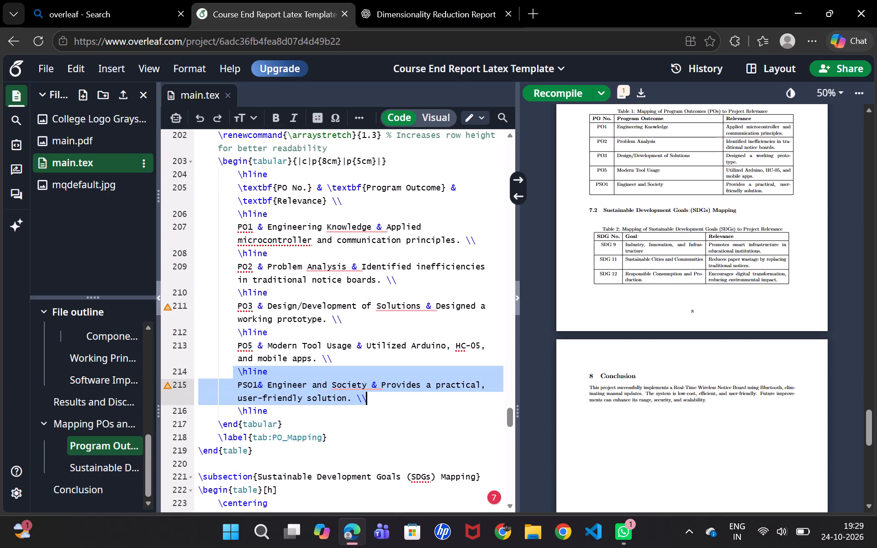
pyautogui.moveTo(371, 401); pyautogui.dragTo(372, 401)
pyautogui.hotkey('ctrl', '/')
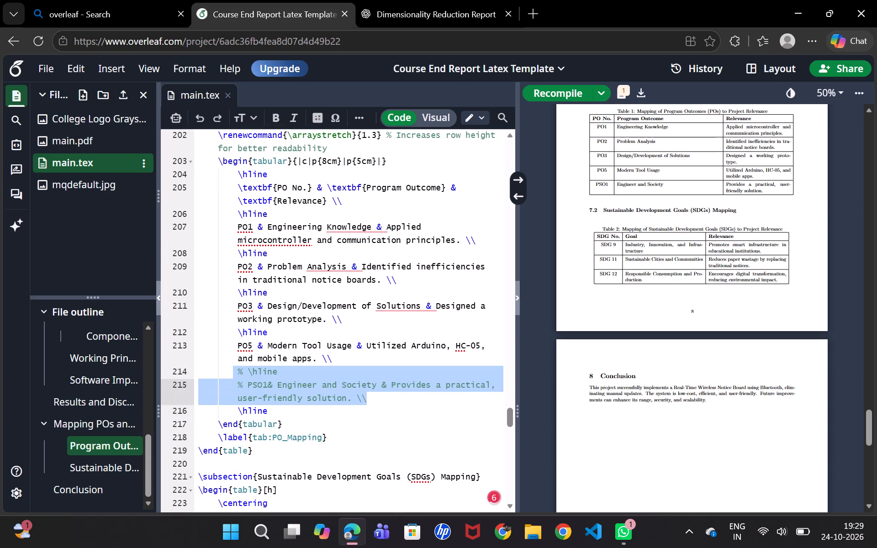
pyautogui.click(554, 88)
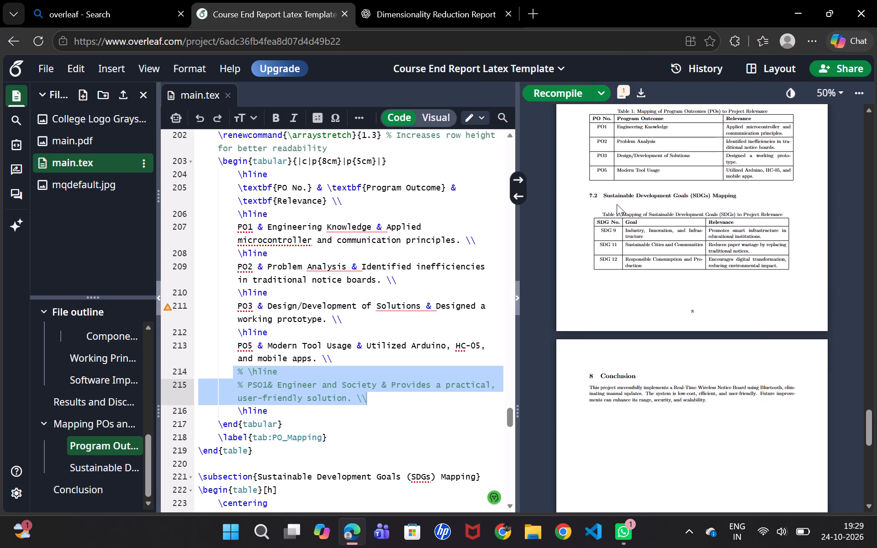
pyautogui.scroll(1, 617, 204)
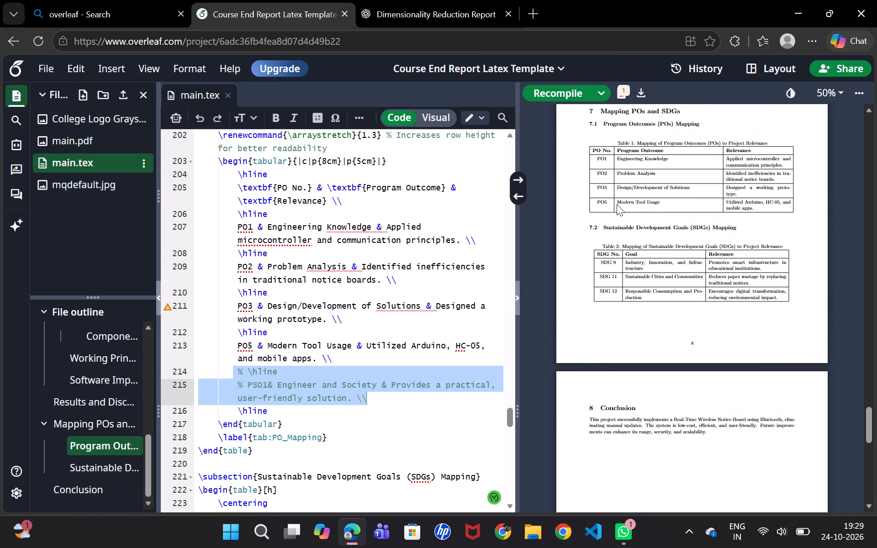
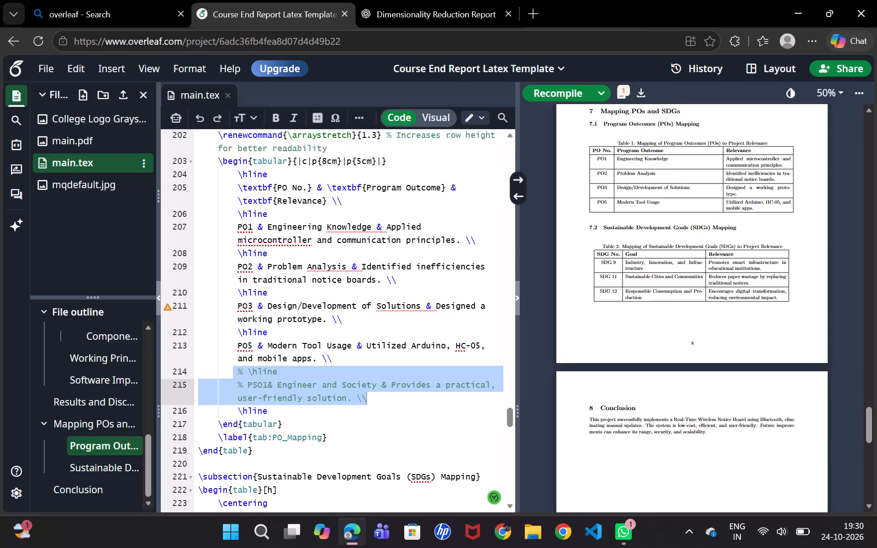
pyautogui.click(441, 119)
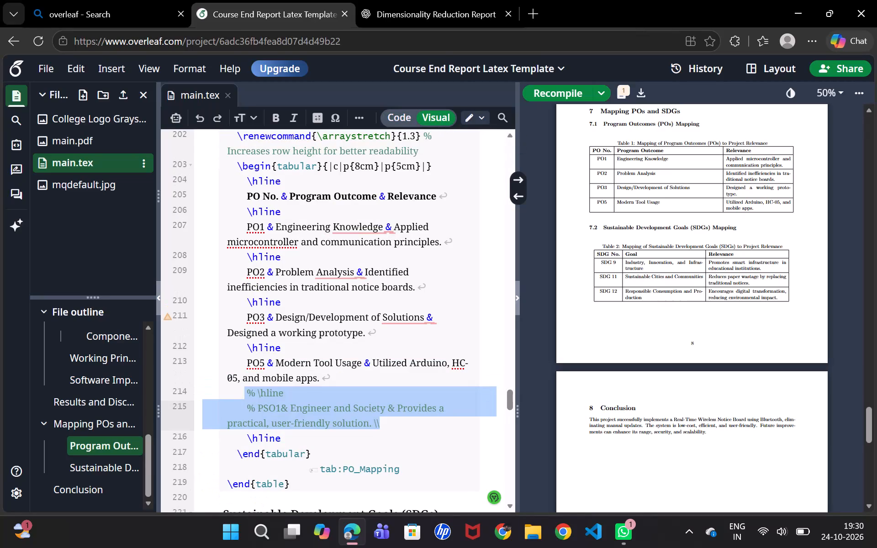
pyautogui.scroll(-1, 323, 284)
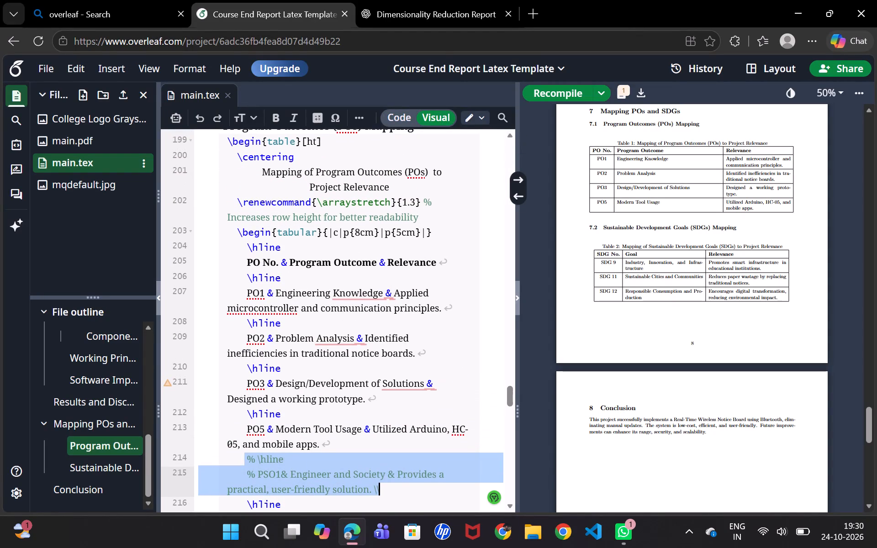
pyautogui.scroll(-1, 323, 284)
pyautogui.scroll(2, 323, 284)
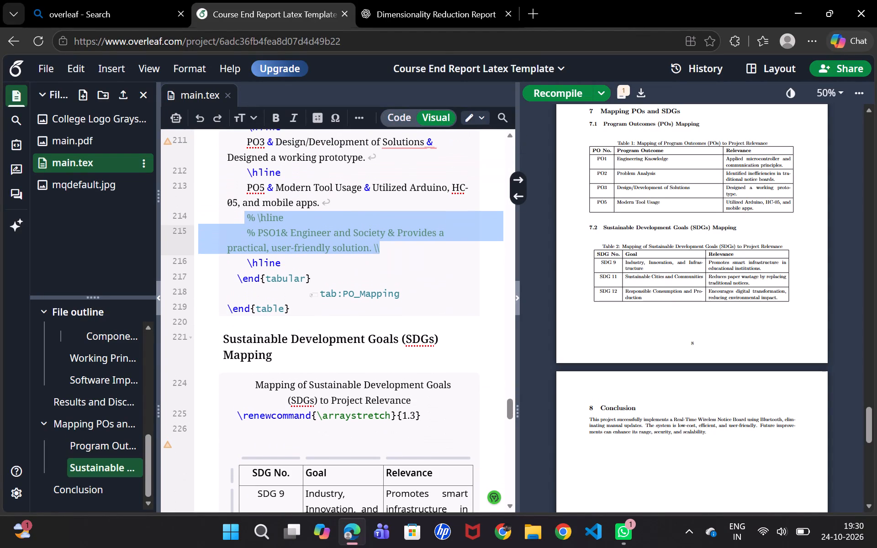
pyautogui.click(410, 272)
pyautogui.scroll(1, 410, 272)
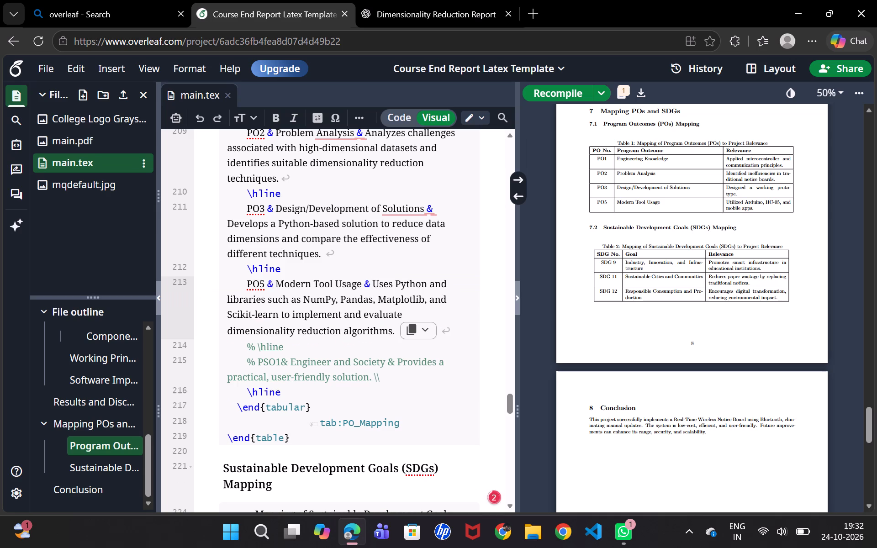
pyautogui.scroll(-3, 389, 280)
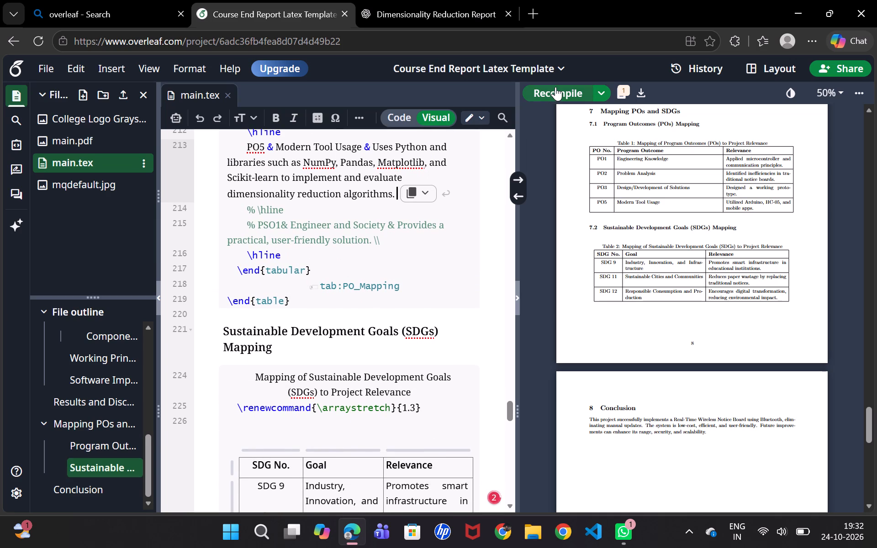
# Recompile the report and check the updated Program Outcomes and SDG mapping tables in the PDF preview.
pyautogui.click(555, 87)
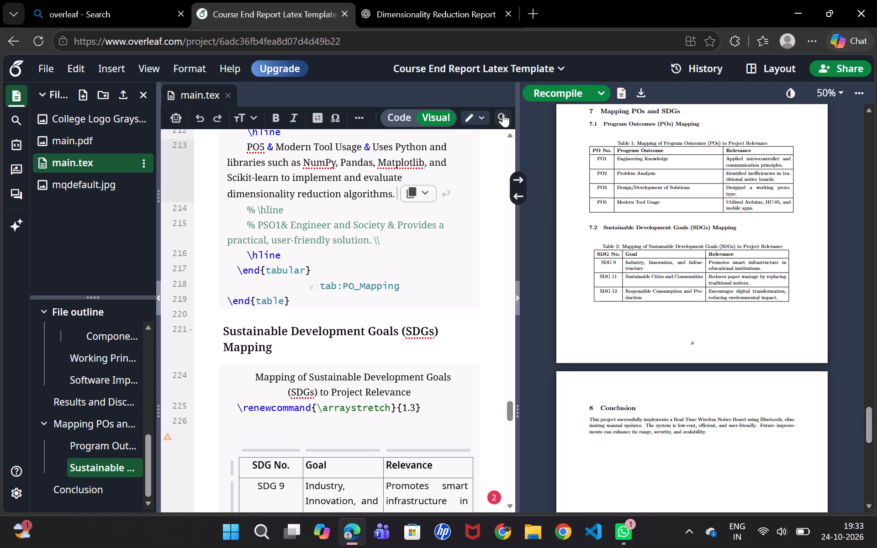
pyautogui.scroll(2, 652, 255)
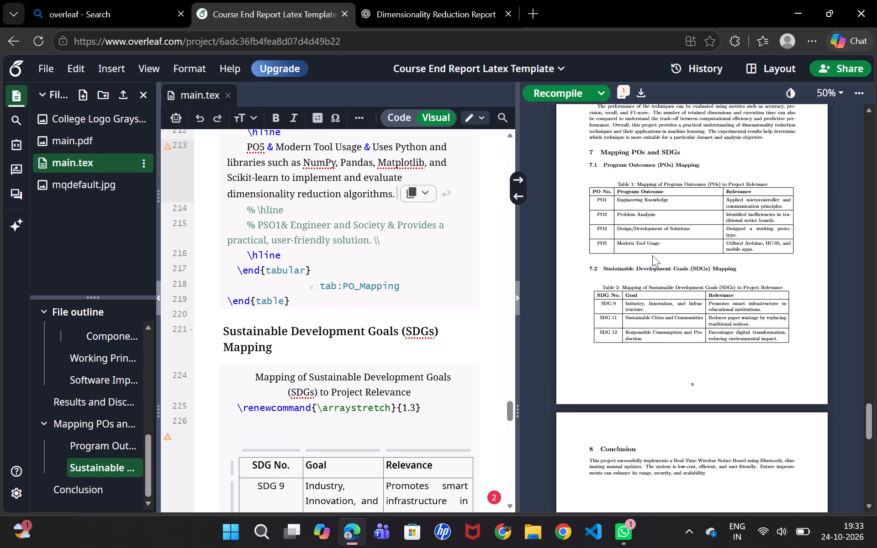
pyautogui.scroll(3, 652, 255)
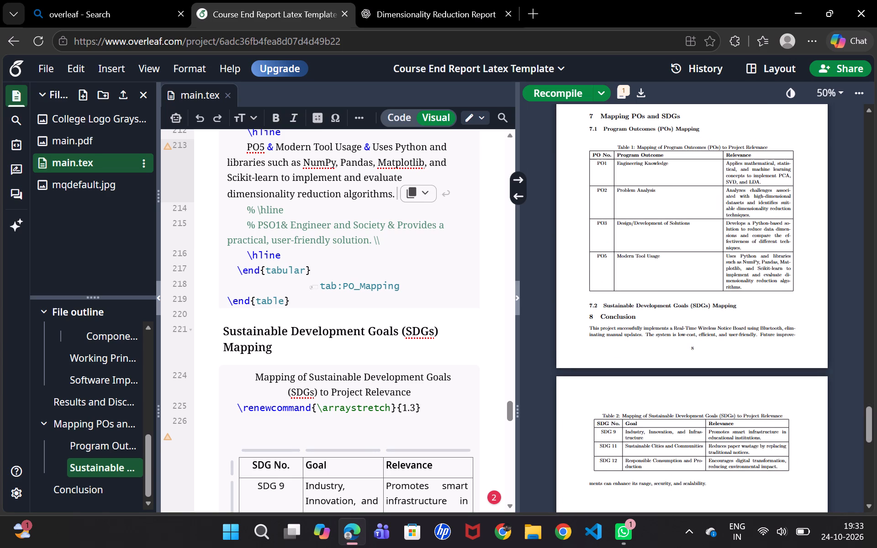
pyautogui.scroll(2, 652, 255)
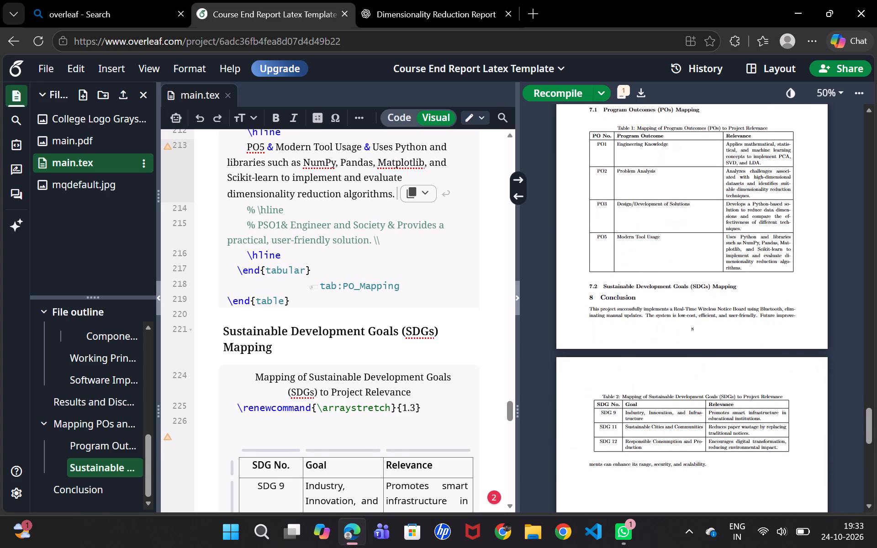
pyautogui.scroll(2, 652, 255)
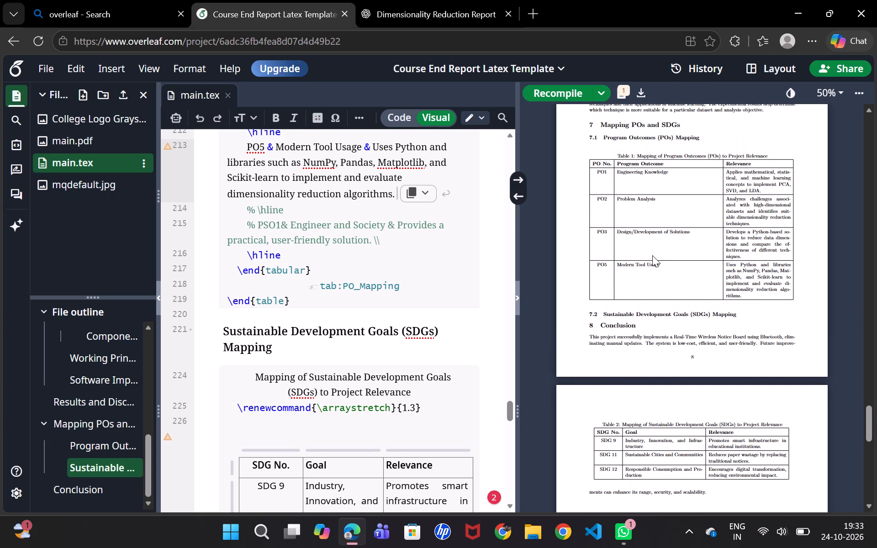
# In the Program Outcomes table, set the Program Outcome column width to 5cm and the Relevance column width to 8cm, and recompile the report.
pyautogui.scroll(1, 391, 336)
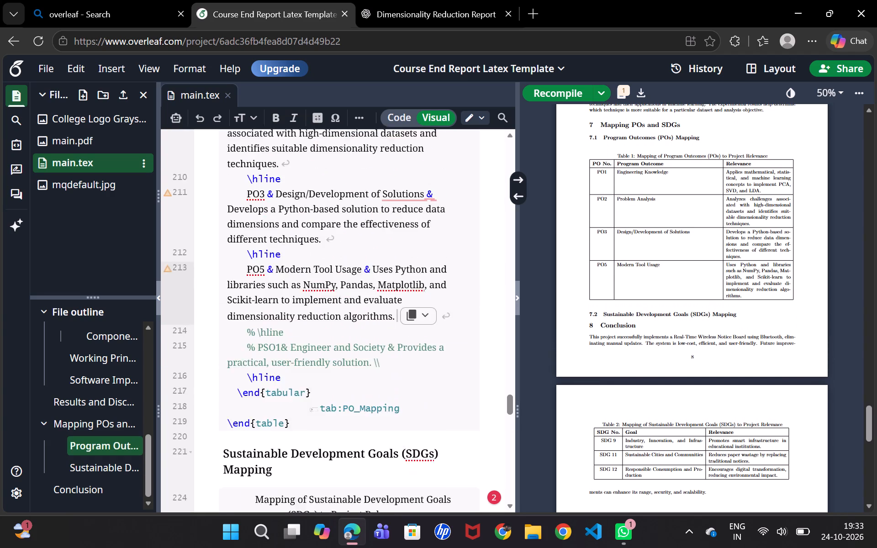
pyautogui.scroll(5, 391, 336)
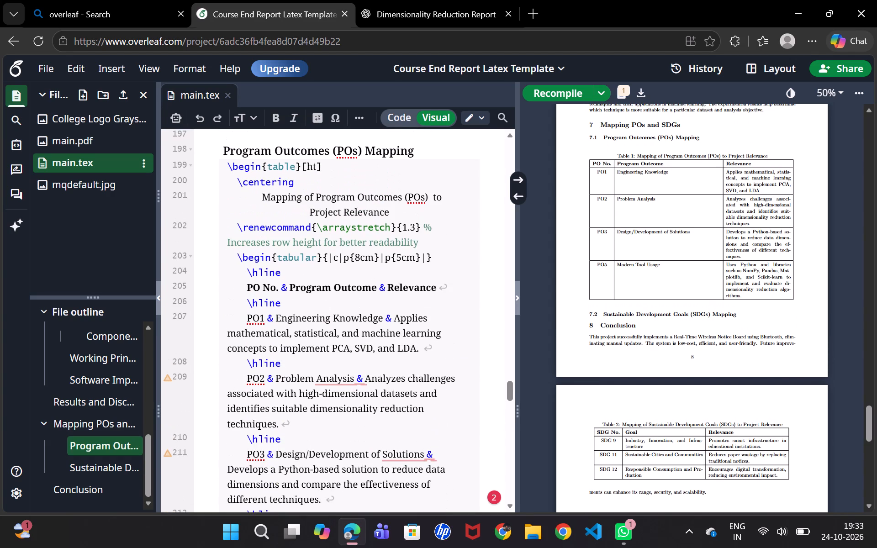
pyautogui.scroll(1, 391, 336)
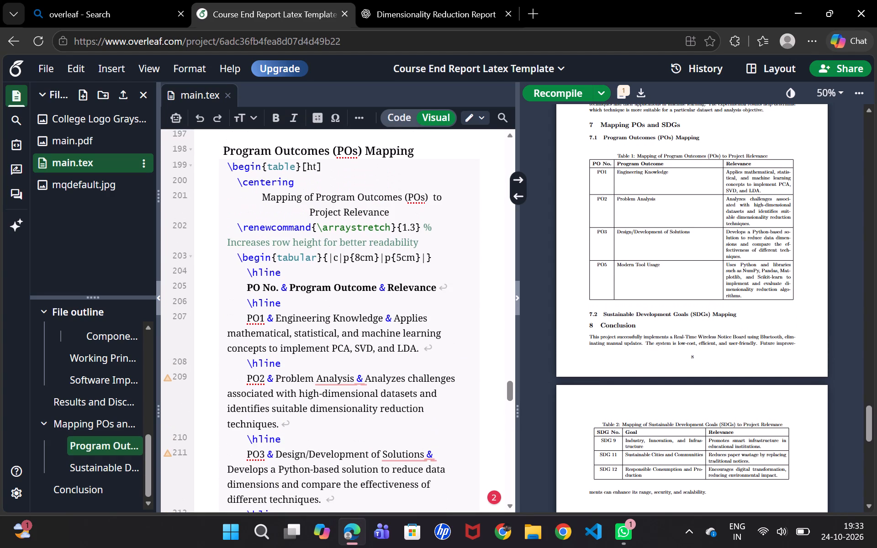
pyautogui.click(358, 258)
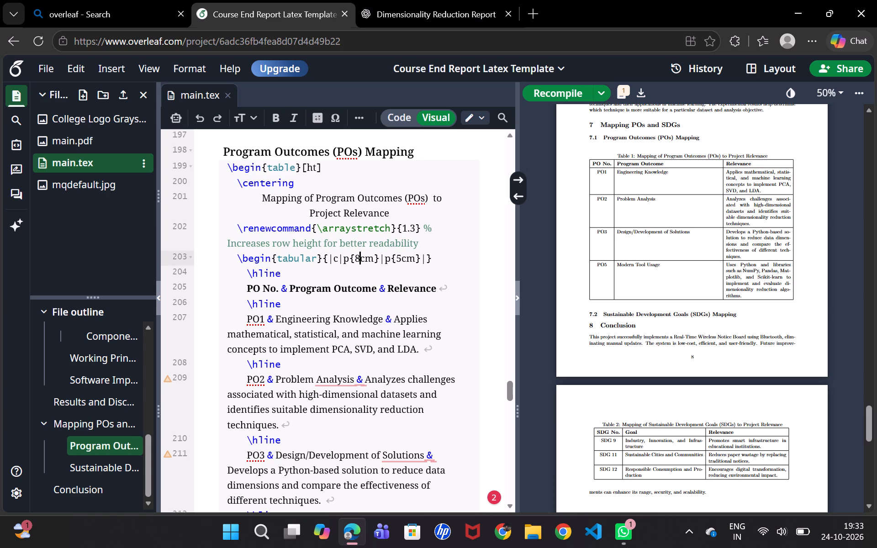
pyautogui.press('BackSpace')
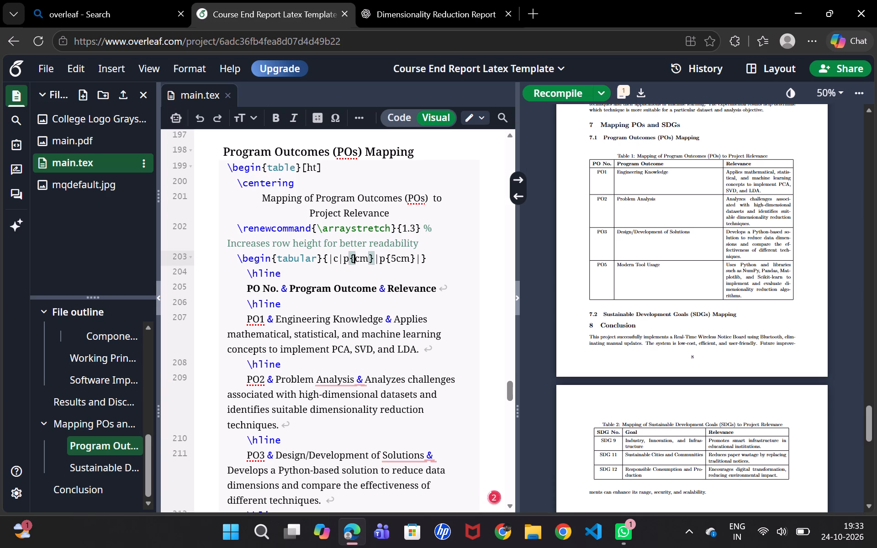
pyautogui.press('5')
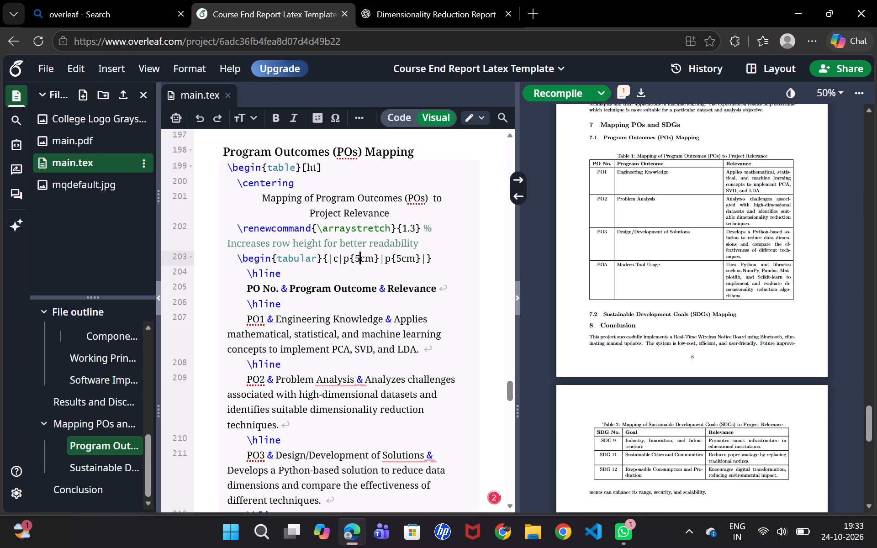
pyautogui.click(401, 258)
pyautogui.press('BackSpace')
pyautogui.press('8')
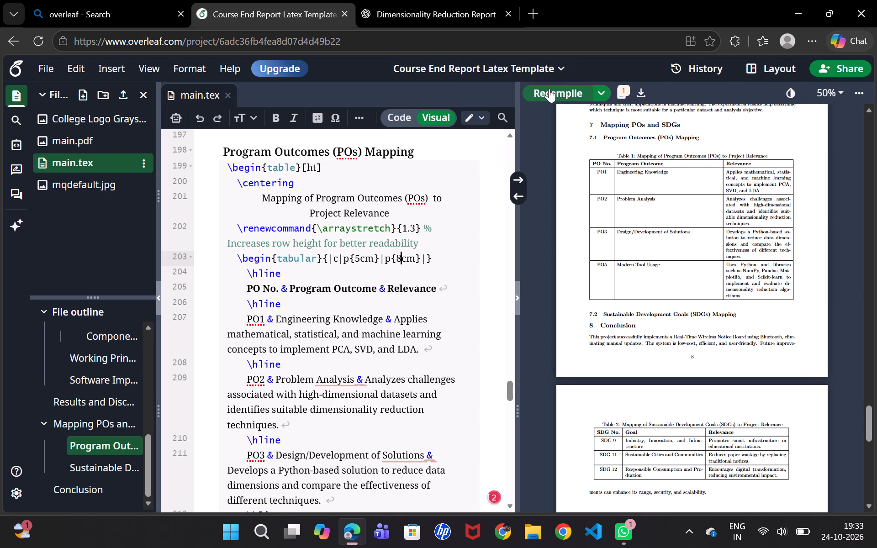
pyautogui.click(549, 89)
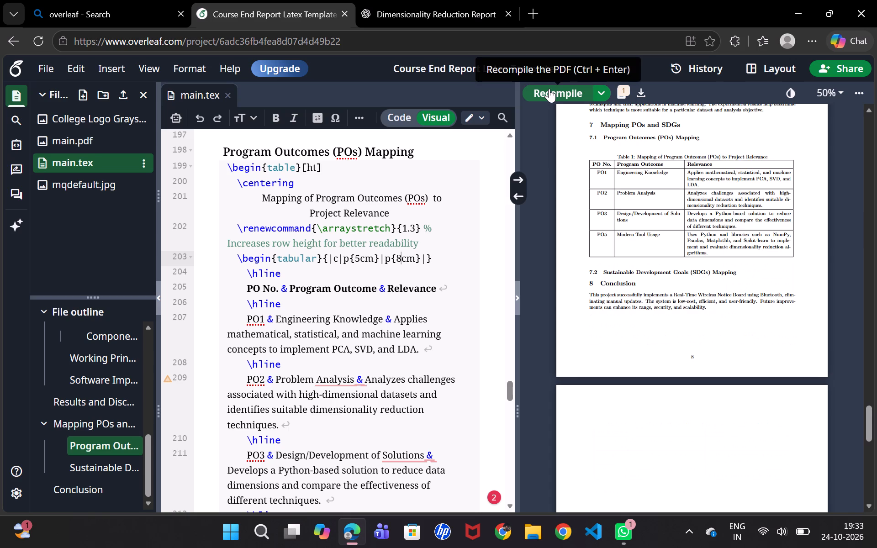
pyautogui.scroll(1, 316, 272)
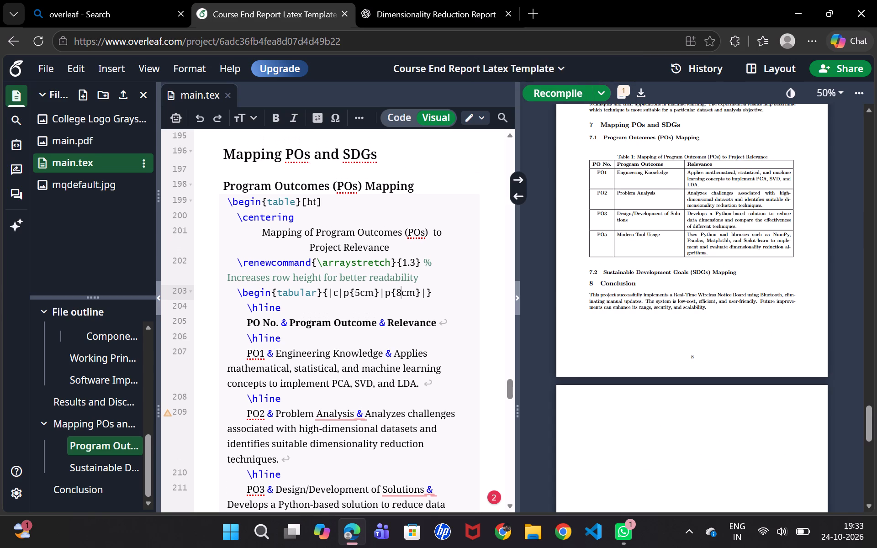
# Close the Program Outcomes table's source view and review the rendered PO table and the SDG mapping section in the editor.
pyautogui.scroll(2, 232, 158)
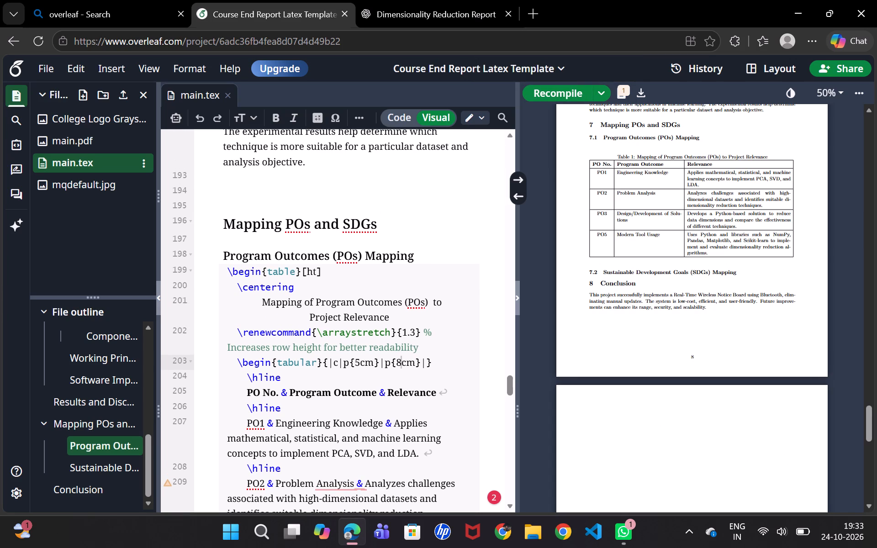
pyautogui.click(220, 255)
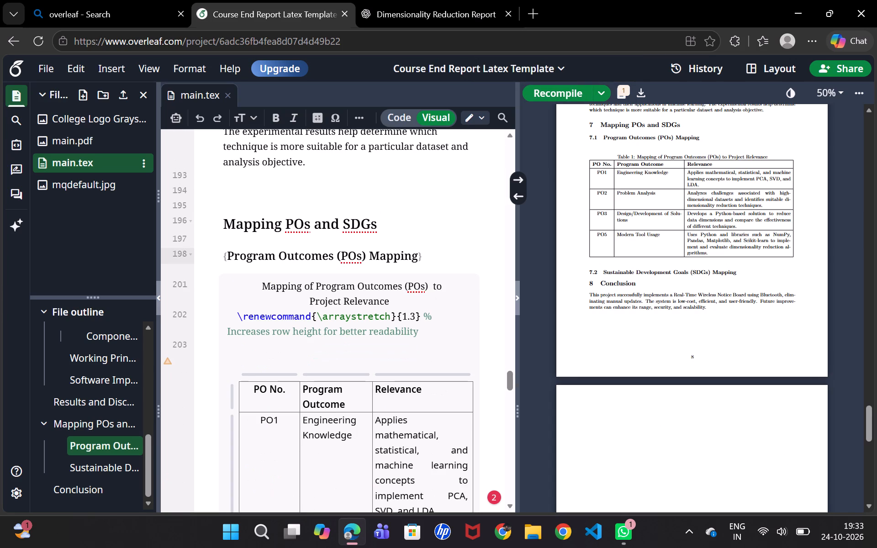
pyautogui.scroll(-5, 324, 322)
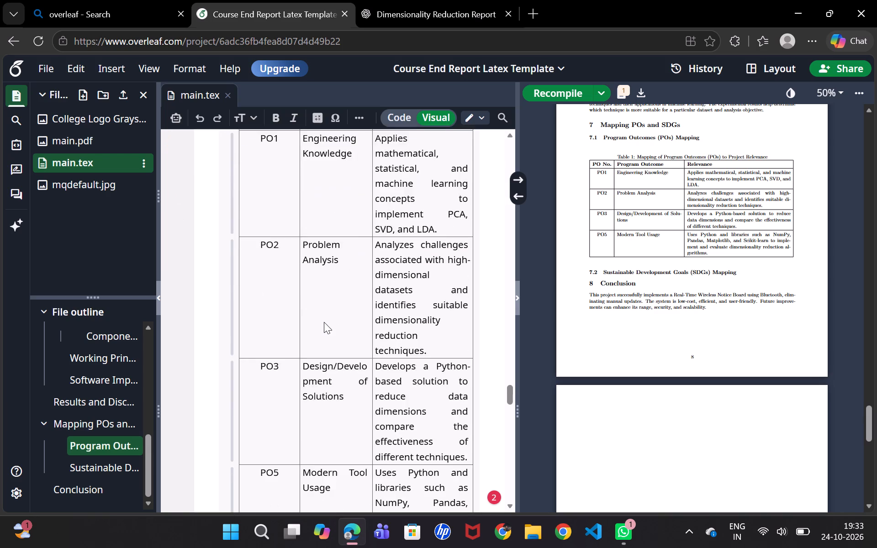
pyautogui.scroll(-6, 324, 322)
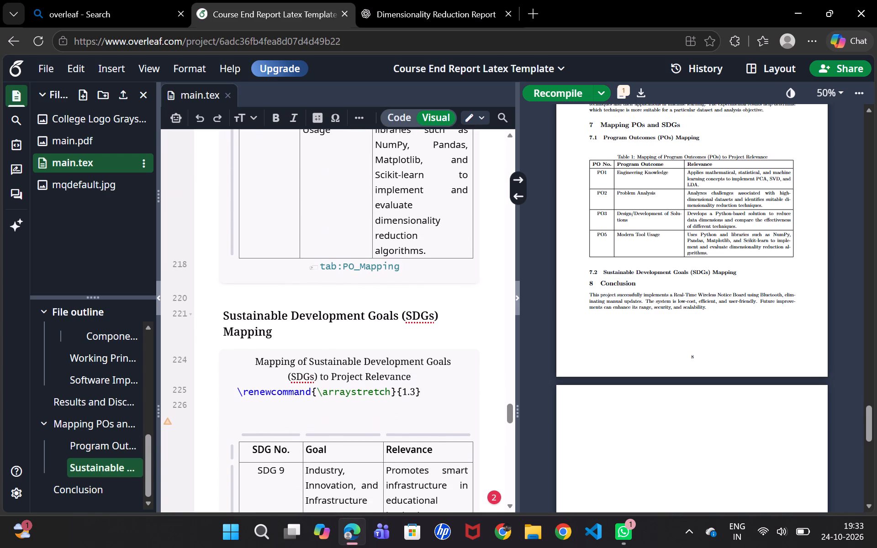
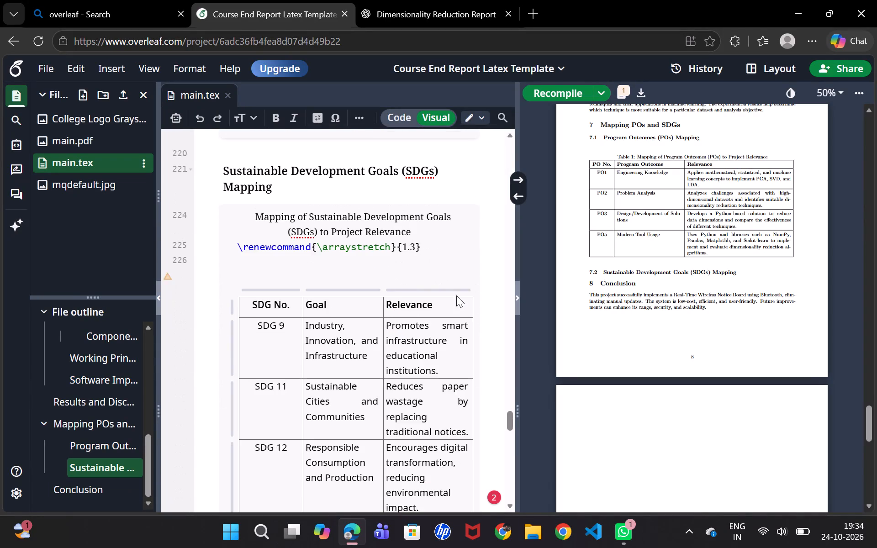
# Switch main.tex from the visual editor to the code editor at the Program Outcomes mapping table's source.
pyautogui.scroll(-1, 275, 354)
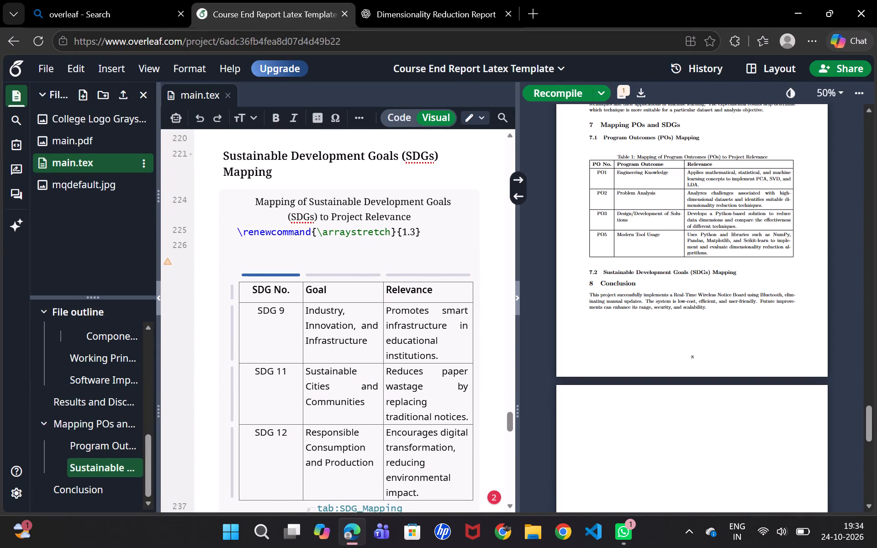
pyautogui.scroll(8, 253, 236)
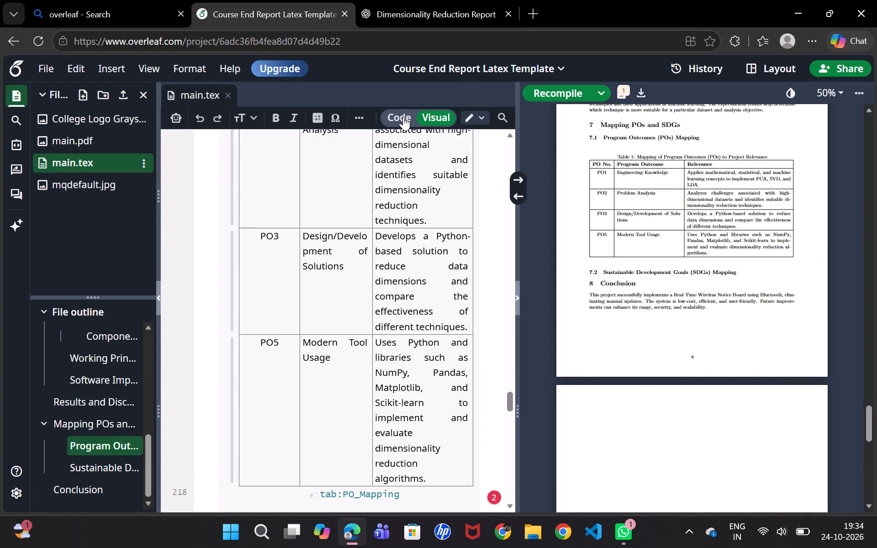
pyautogui.click(403, 116)
pyautogui.scroll(1, 311, 289)
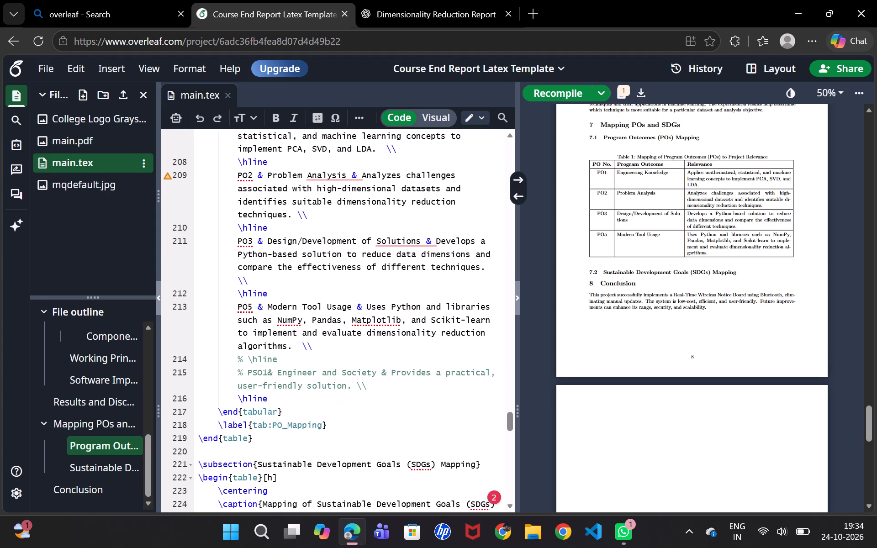
# Duplicate the Program Outcomes subsection source, from its \subsection heading through the PO1 row, below the table's \end{table}.
pyautogui.scroll(3, 311, 289)
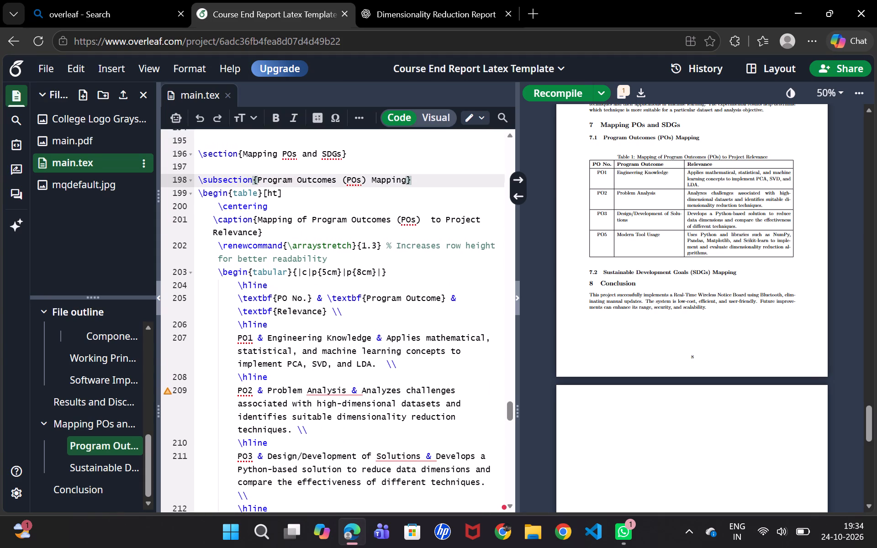
pyautogui.scroll(1, 311, 289)
pyautogui.click(372, 183)
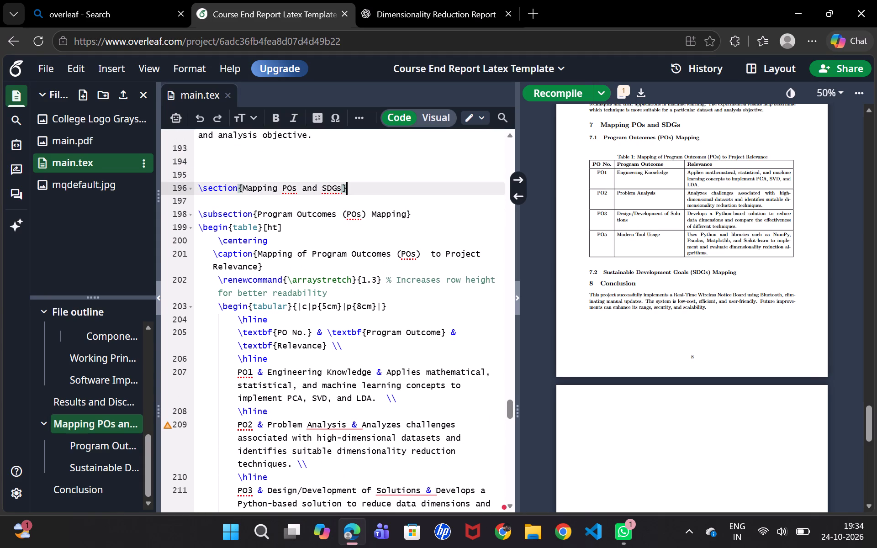
pyautogui.moveTo(195, 215); pyautogui.dragTo(218, 233)
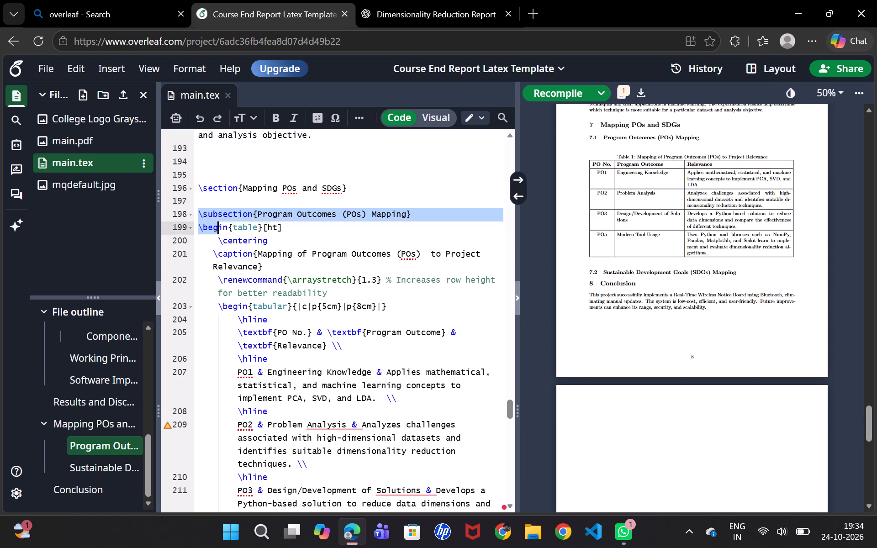
pyautogui.moveTo(218, 233); pyautogui.dragTo(304, 259)
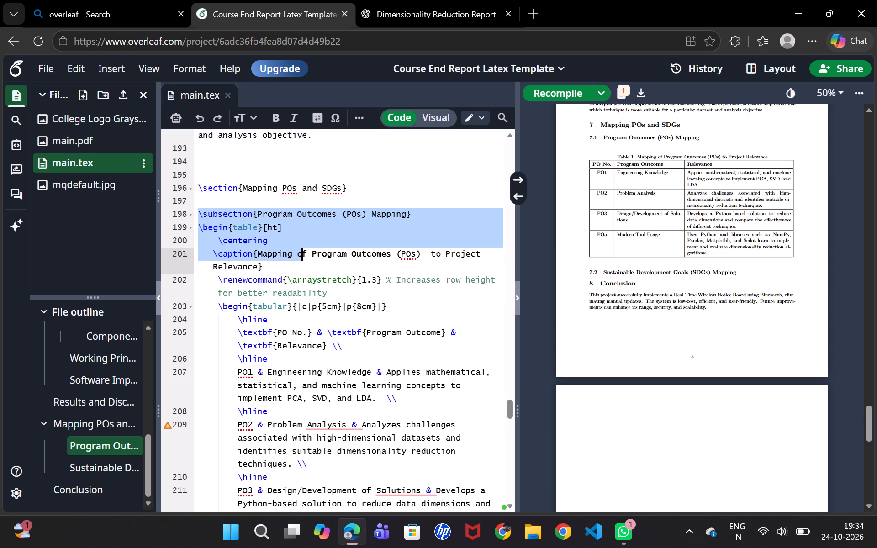
pyautogui.moveTo(304, 259); pyautogui.dragTo(345, 355)
pyautogui.scroll(1, 325, 287)
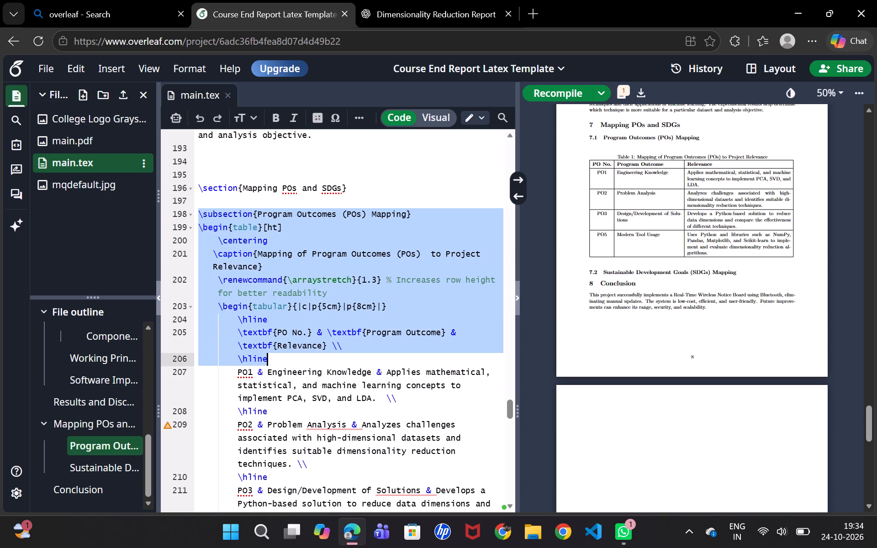
pyautogui.moveTo(345, 355); pyautogui.dragTo(319, 400)
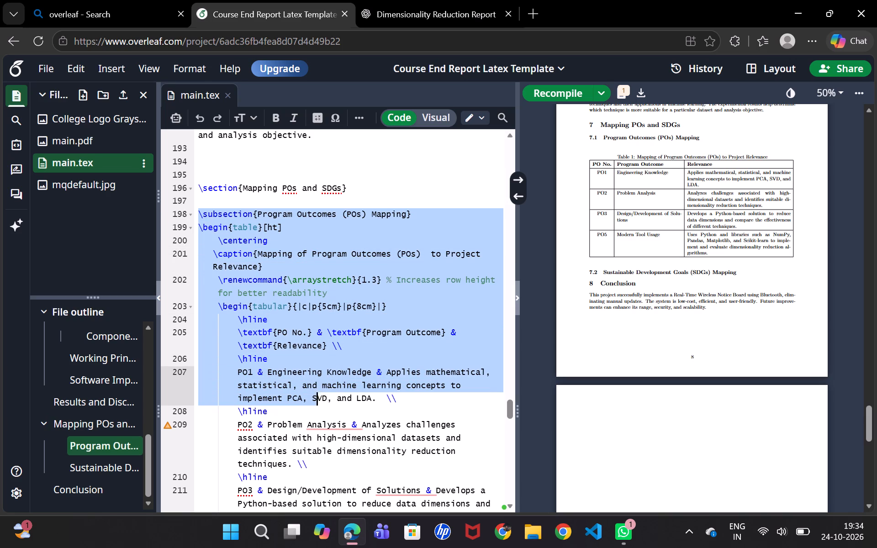
pyautogui.moveTo(319, 400); pyautogui.dragTo(405, 395)
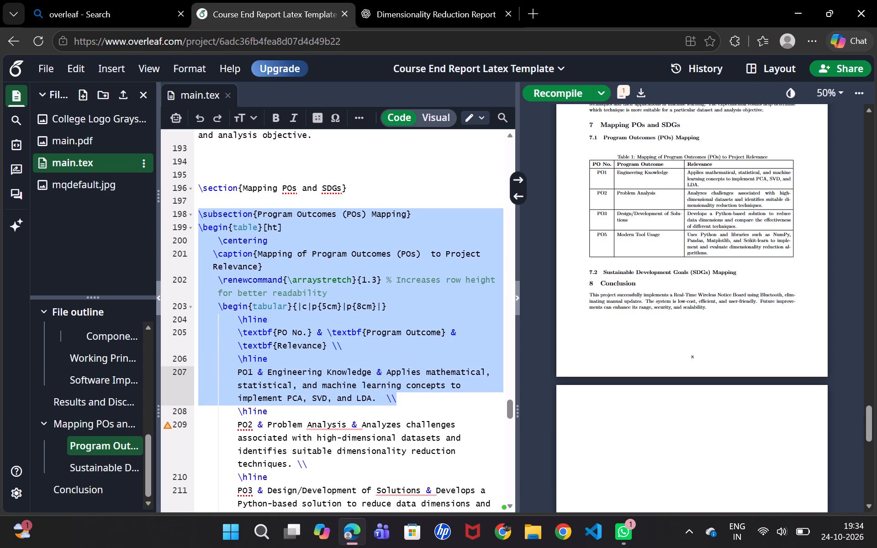
pyautogui.hotkey('ctrl', 'c')
pyautogui.click(405, 395)
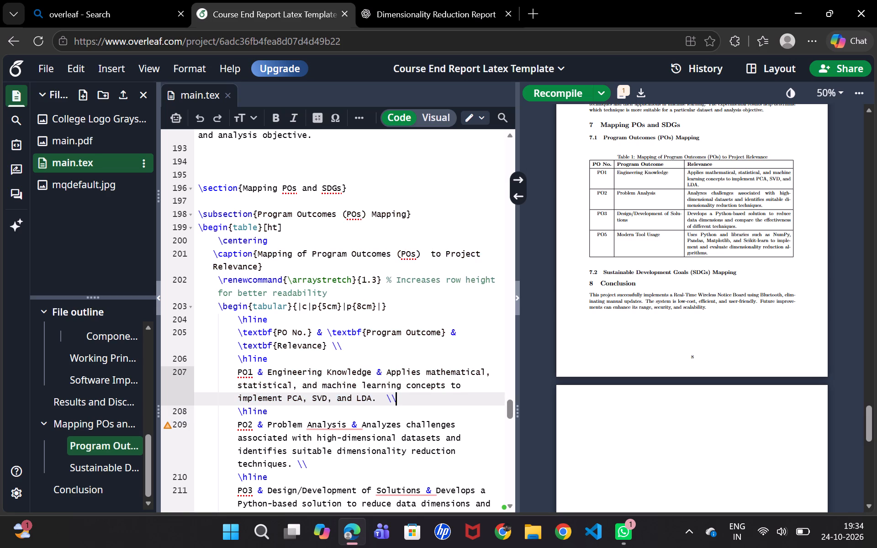
pyautogui.scroll(-6, 405, 395)
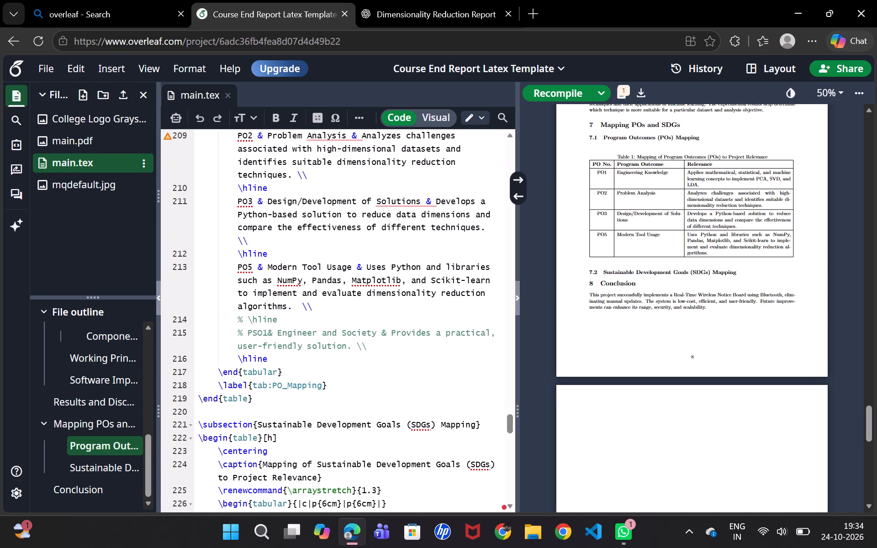
pyautogui.click(268, 396)
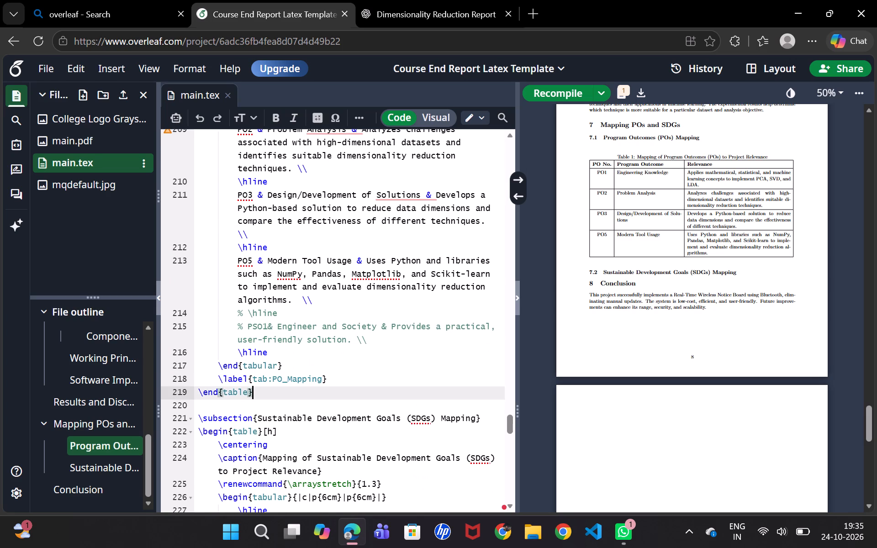
pyautogui.press('Return')
pyautogui.press('Return')
pyautogui.press('Return')
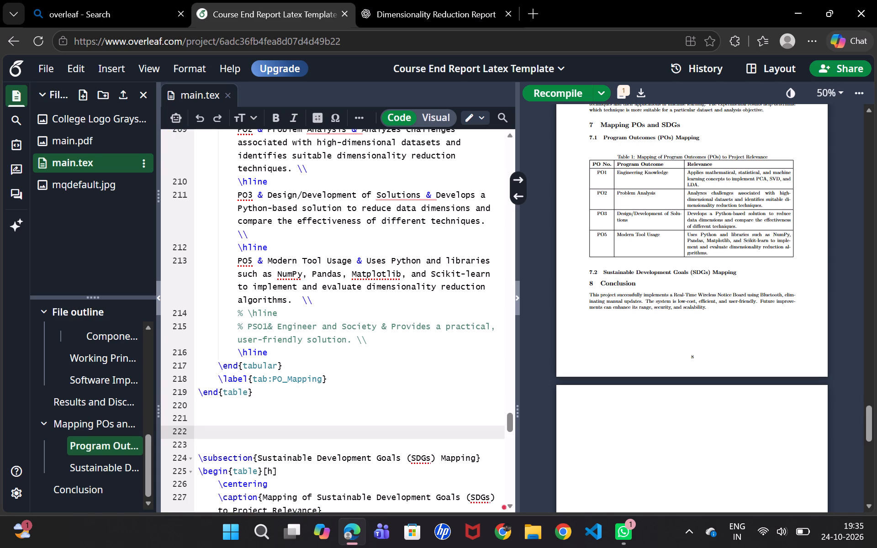
pyautogui.hotkey('ctrl', 'v')
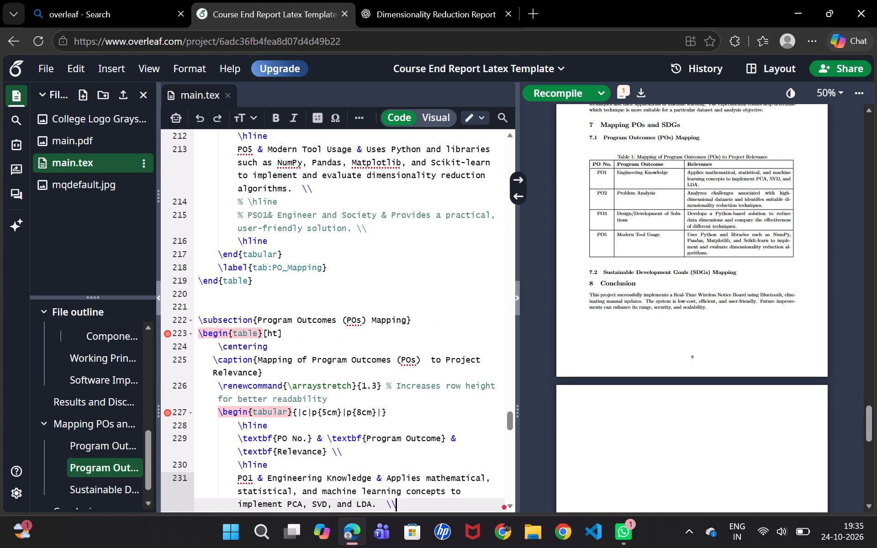
# Close the duplicated table after its PO1 row with copies of \end{tabular}, \label{tab:PO_Mapping} and \end{table}, and recompile the report.
pyautogui.moveTo(215, 253); pyautogui.dragTo(259, 283)
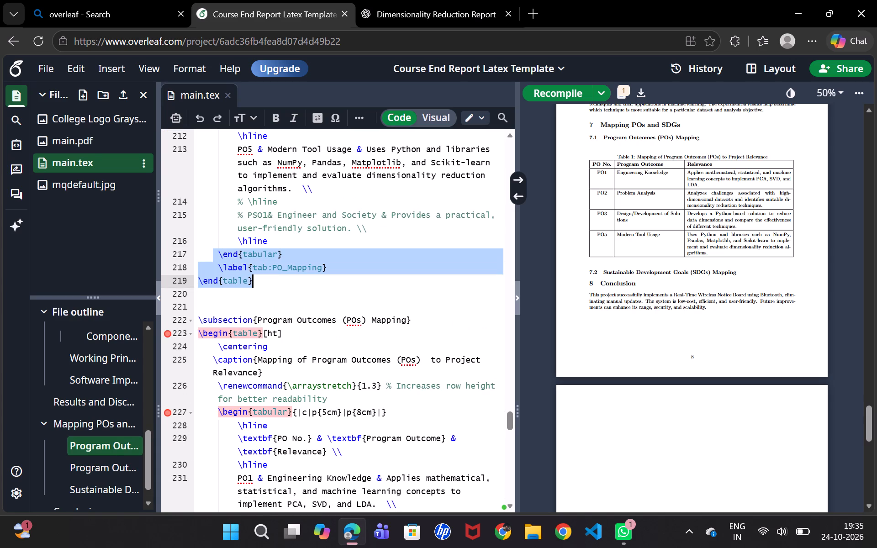
pyautogui.moveTo(259, 283); pyautogui.dragTo(259, 280)
pyautogui.hotkey('ctrl', 'c')
pyautogui.click(275, 285)
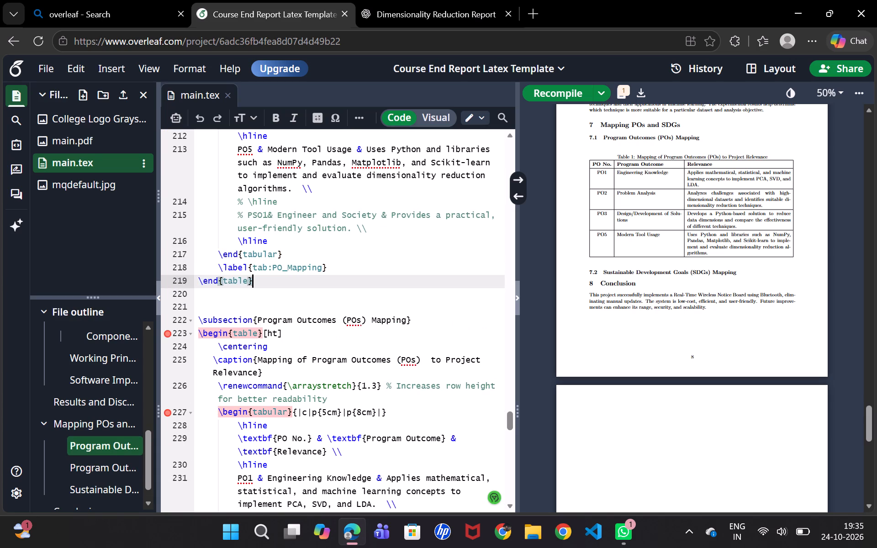
pyautogui.scroll(-3, 275, 285)
pyautogui.click(407, 342)
pyautogui.press('Return')
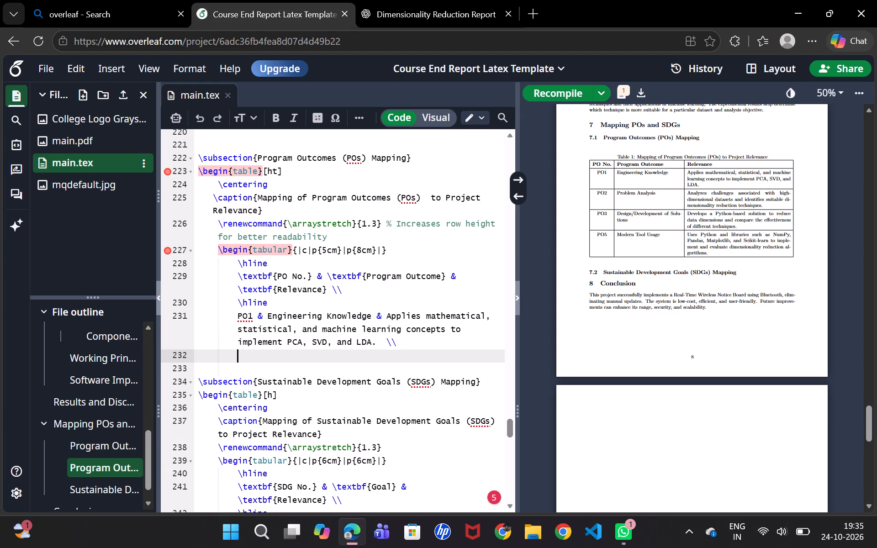
pyautogui.hotkey('ctrl', 'v')
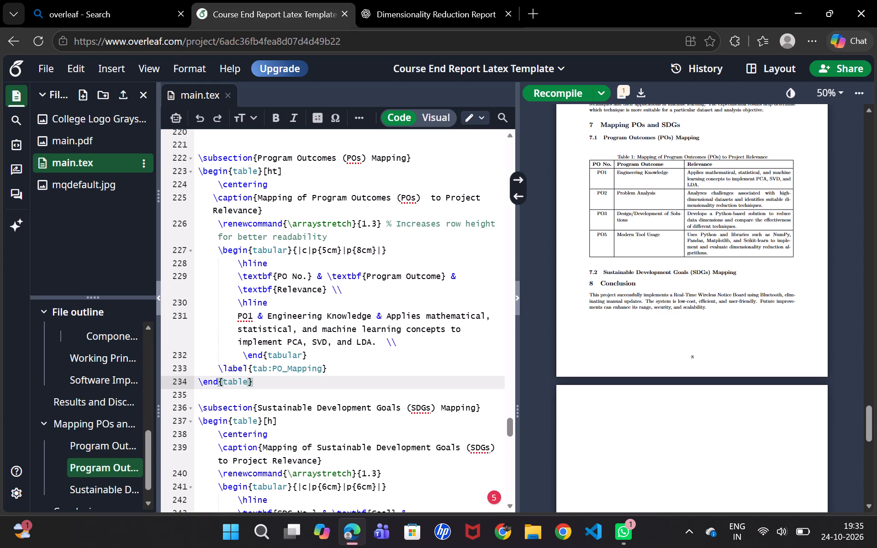
pyautogui.click(553, 92)
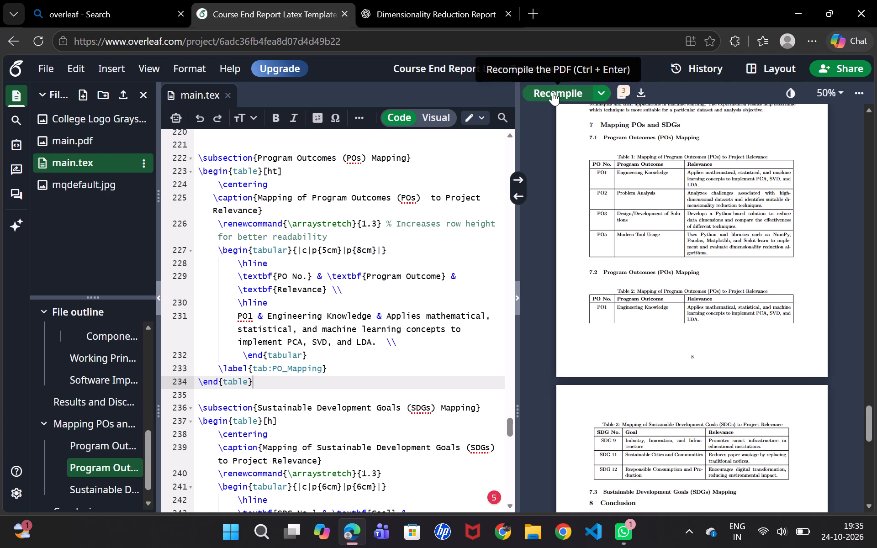
# Add a copied \hline below the PO1 row of the duplicated table and recompile the report.
pyautogui.scroll(-1, 689, 303)
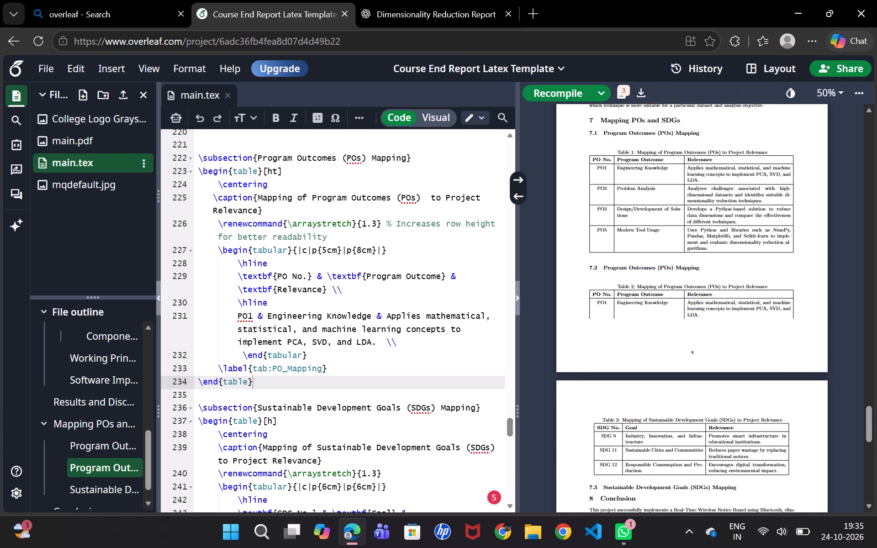
pyautogui.scroll(-1, 689, 303)
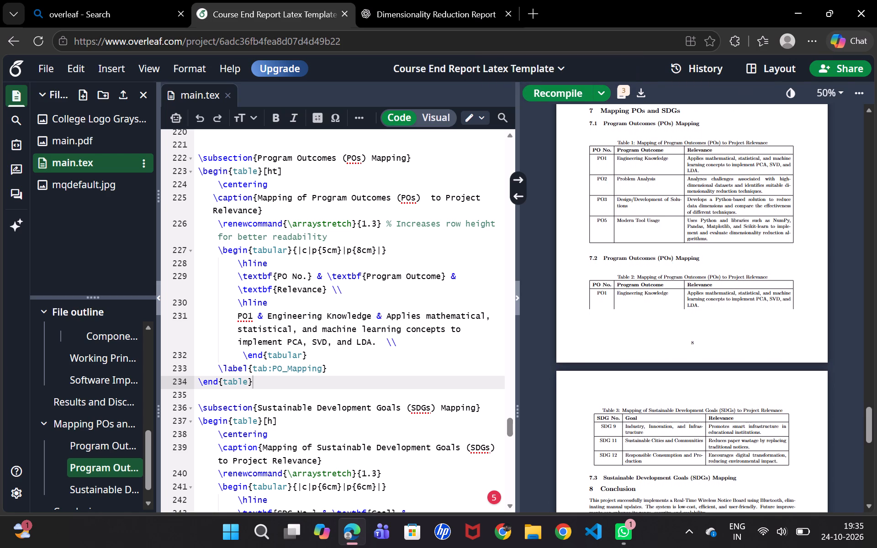
pyautogui.scroll(-2, 689, 303)
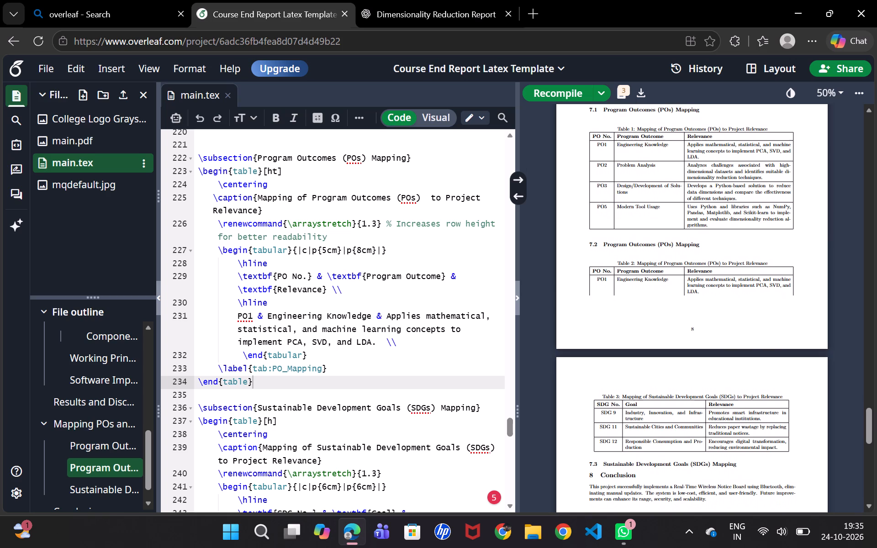
pyautogui.scroll(-1, 689, 303)
pyautogui.scroll(2, 328, 296)
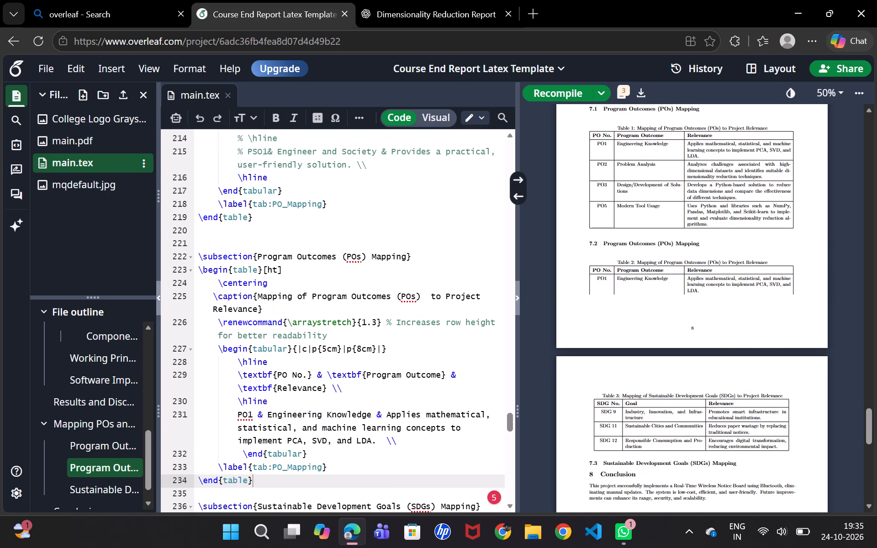
pyautogui.moveTo(233, 173); pyautogui.dragTo(267, 175)
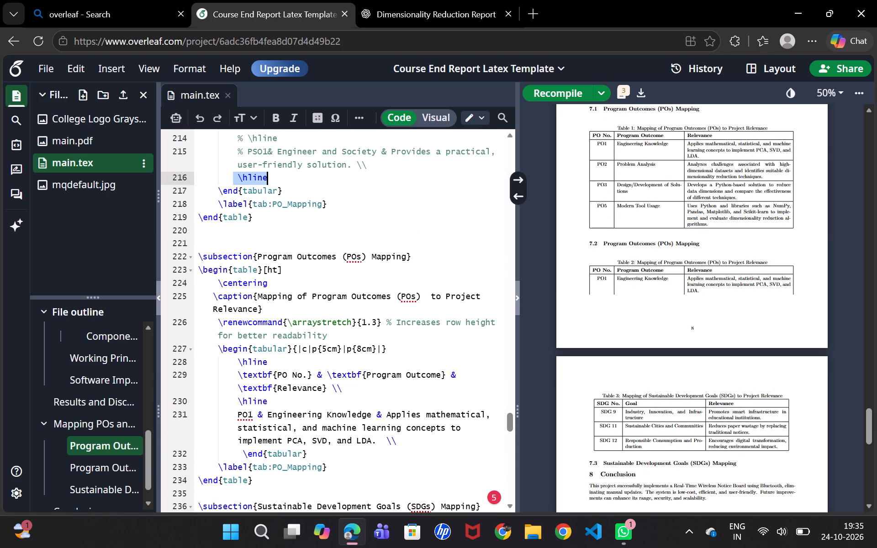
pyautogui.moveTo(267, 175); pyautogui.dragTo(279, 175)
pyautogui.hotkey('ctrl', 'c')
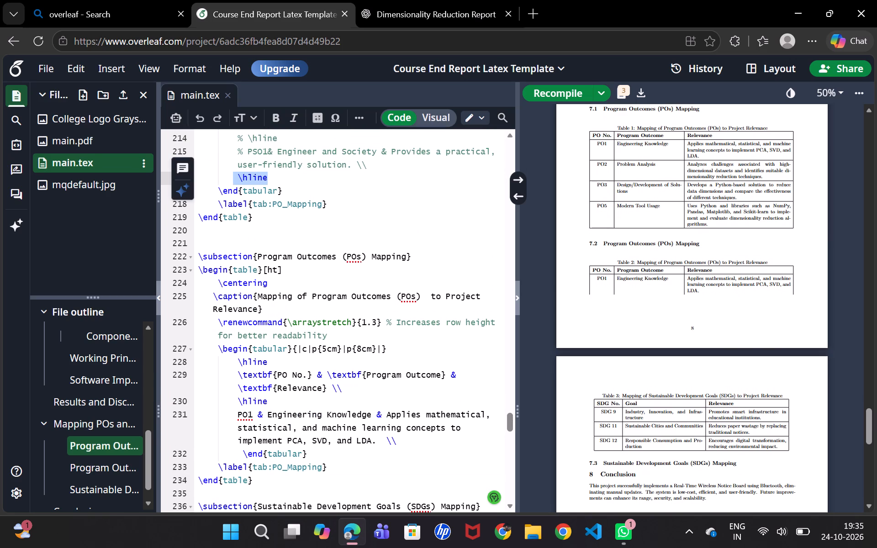
pyautogui.scroll(-1, 310, 295)
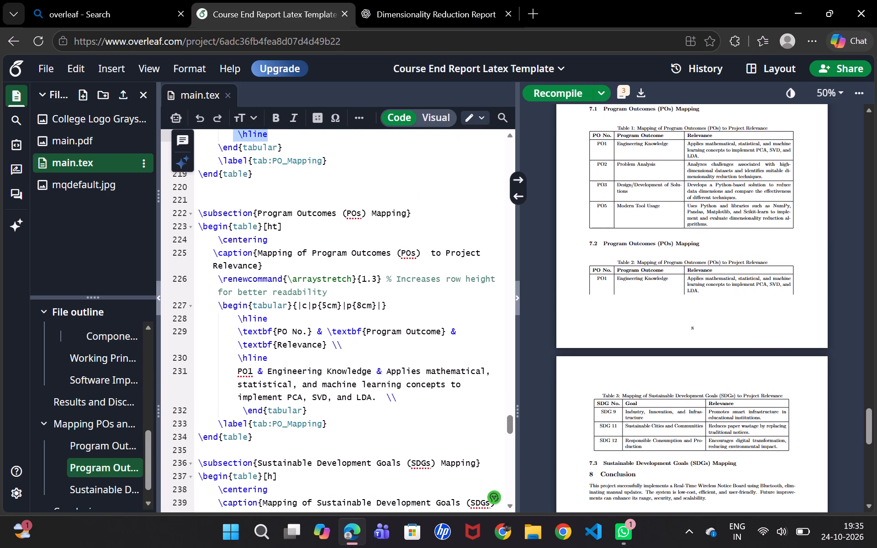
pyautogui.click(407, 397)
pyautogui.press('Return')
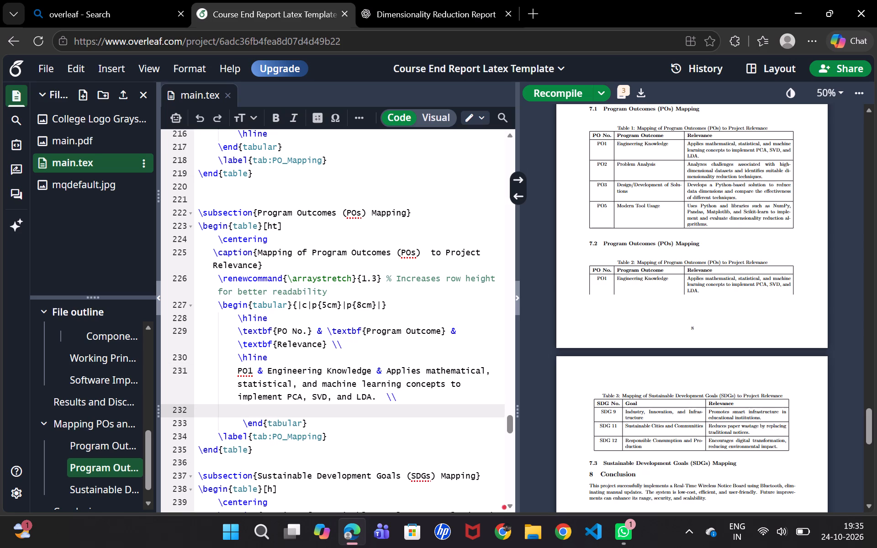
pyautogui.hotkey('ctrl', 'v')
pyautogui.click(566, 93)
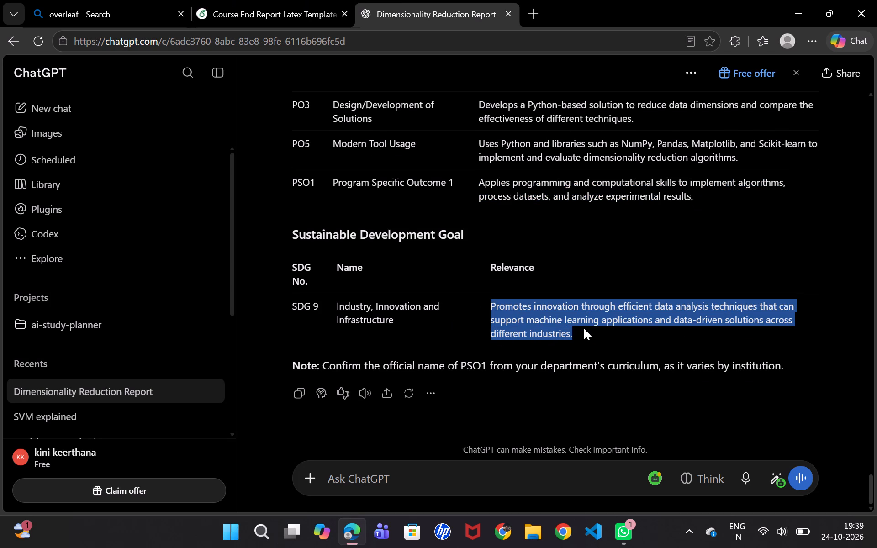
pyautogui.moveTo(584, 328); pyautogui.dragTo(584, 331)
pyautogui.hotkey('ctrl', 'c')
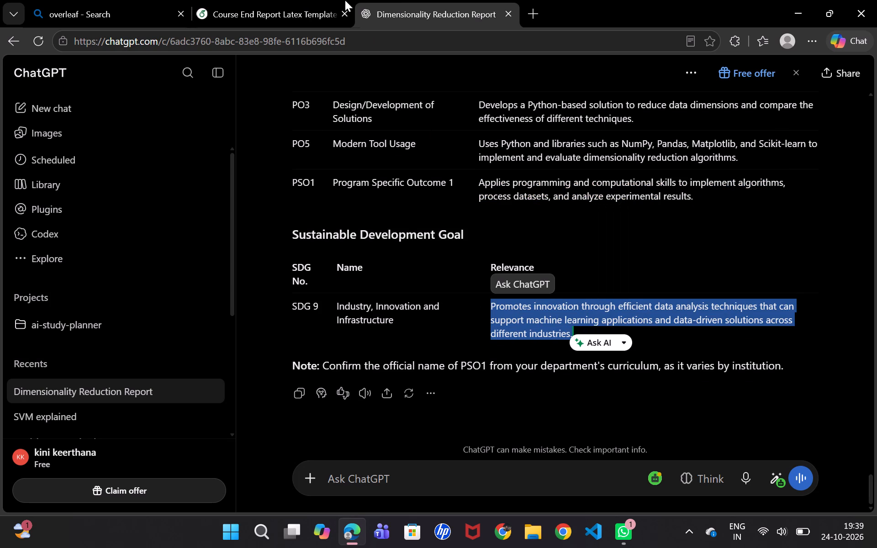
pyautogui.click(307, 0)
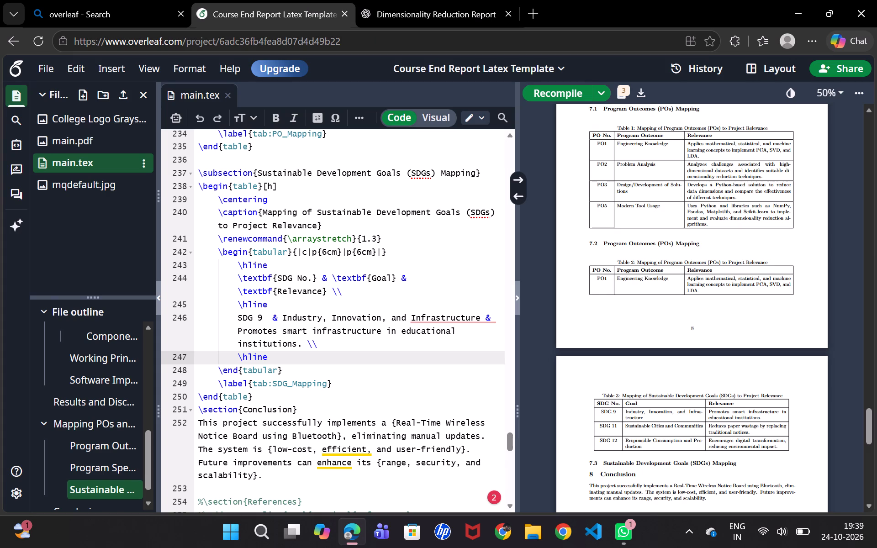
pyautogui.moveTo(235, 328); pyautogui.dragTo(254, 337)
pyautogui.moveTo(254, 337); pyautogui.dragTo(301, 345)
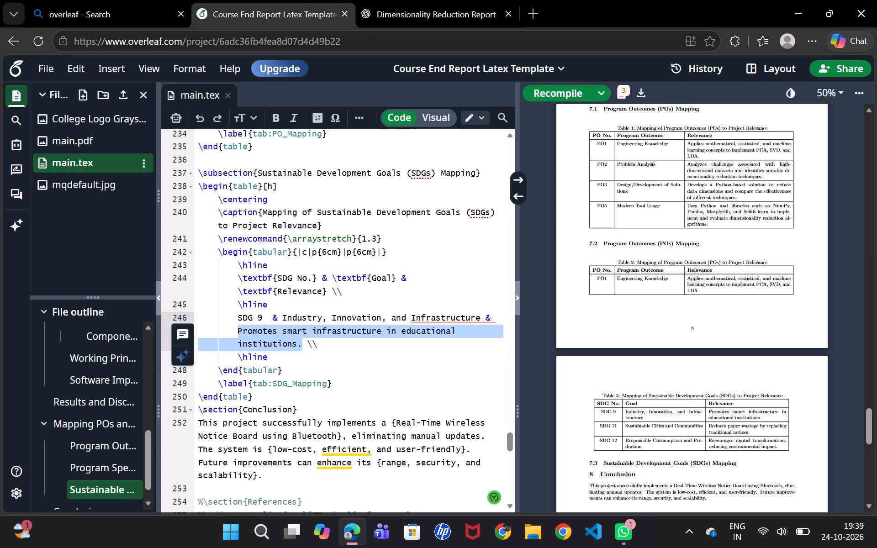
pyautogui.hotkey('ctrl', 'v')
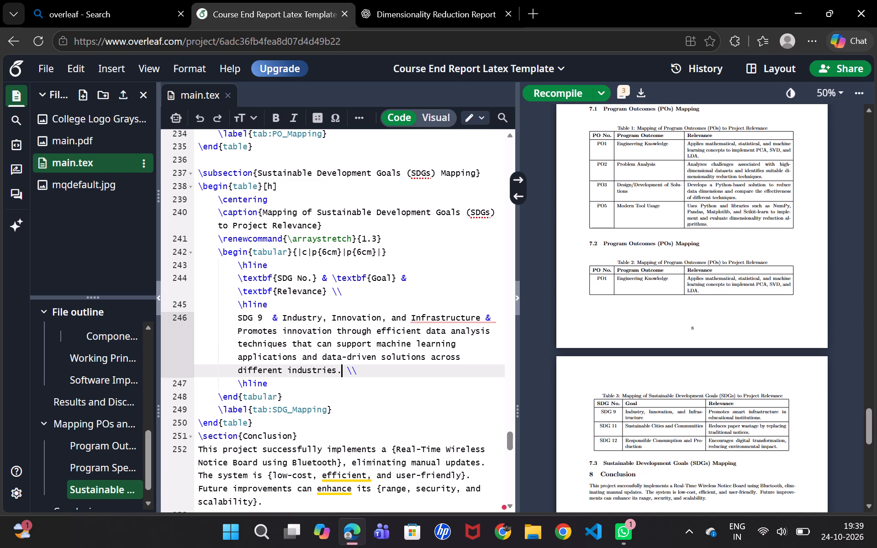
# Recompile the PDF and check the PO, PSO and SDG mapping tables in the preview.
pyautogui.click(553, 89)
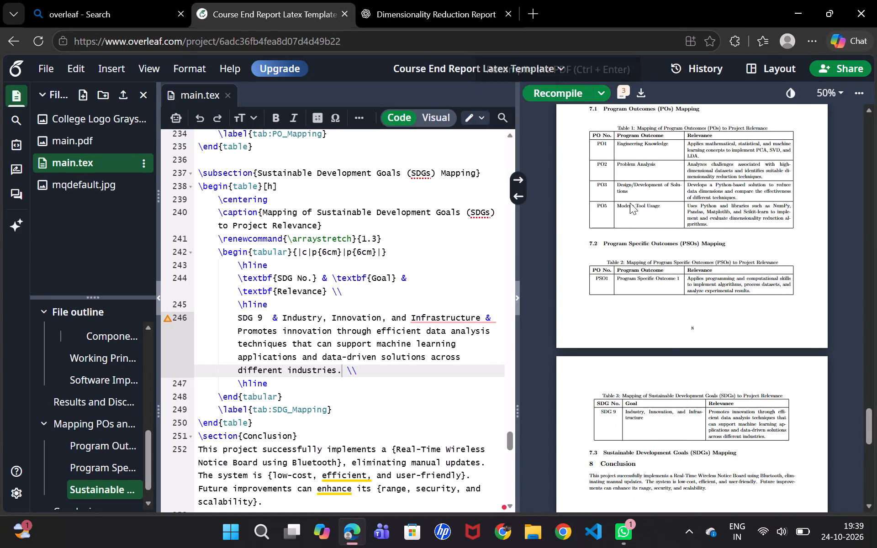
pyautogui.scroll(-3, 666, 360)
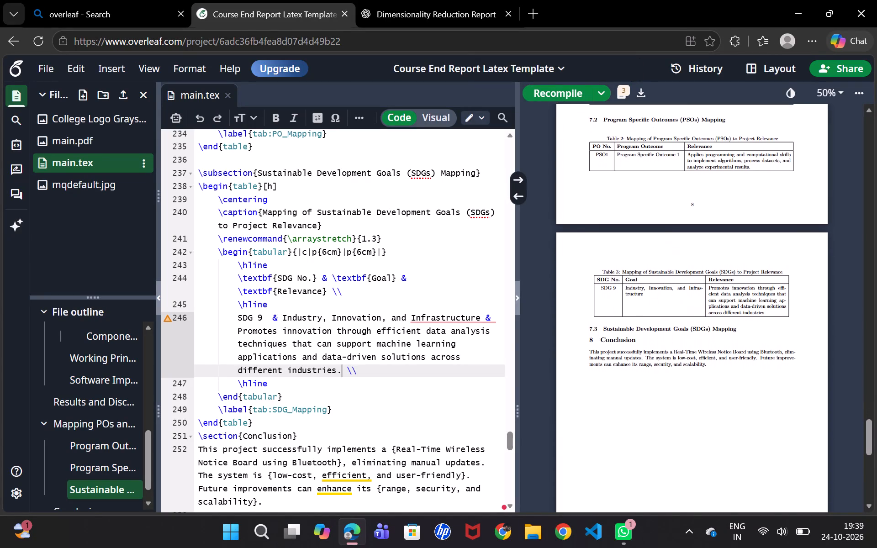
pyautogui.scroll(3, 666, 360)
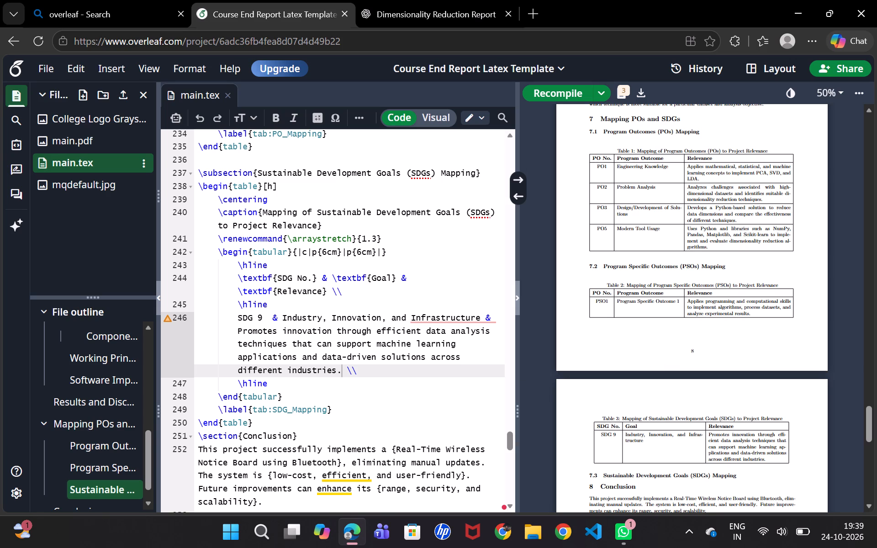
# Set the SDG table's Goal column width to 5cm and its Relevance column width to 8cm, and recompile the PDF.
pyautogui.click(324, 253)
pyautogui.press('Right')
pyautogui.press('BackSpace')
pyautogui.press('5')
pyautogui.click(364, 251)
pyautogui.press('BackSpace')
pyautogui.press('8')
pyautogui.click(558, 88)
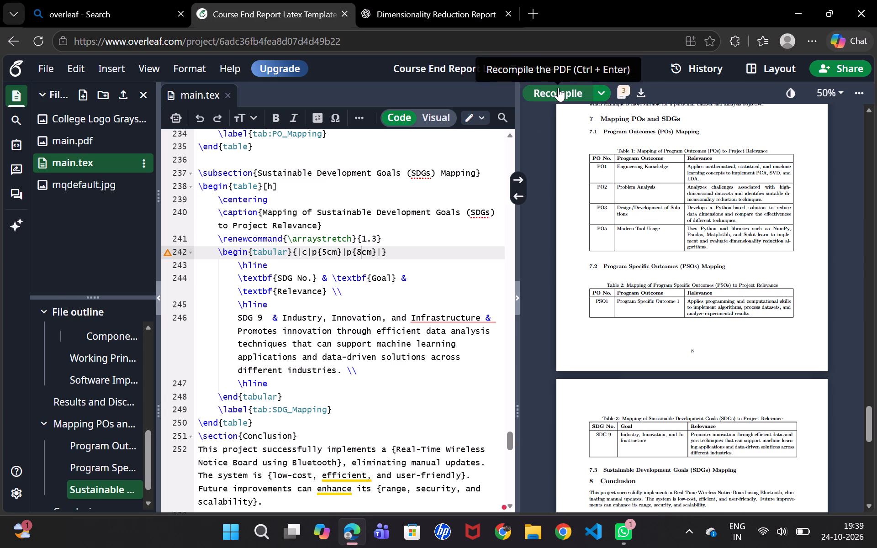
# Examine the recompiled PDF from the mapping tables through the Conclusion to the Bibliography.
pyautogui.scroll(-1, 675, 434)
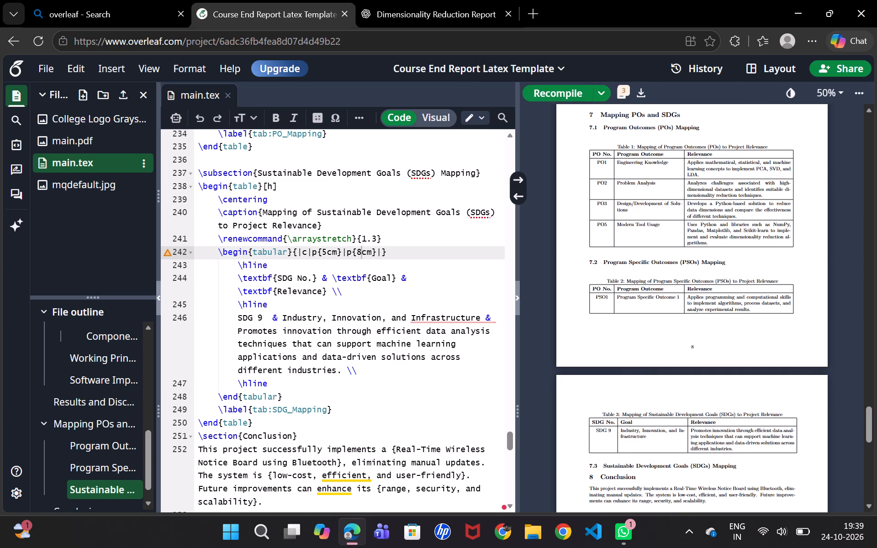
pyautogui.scroll(-2, 675, 434)
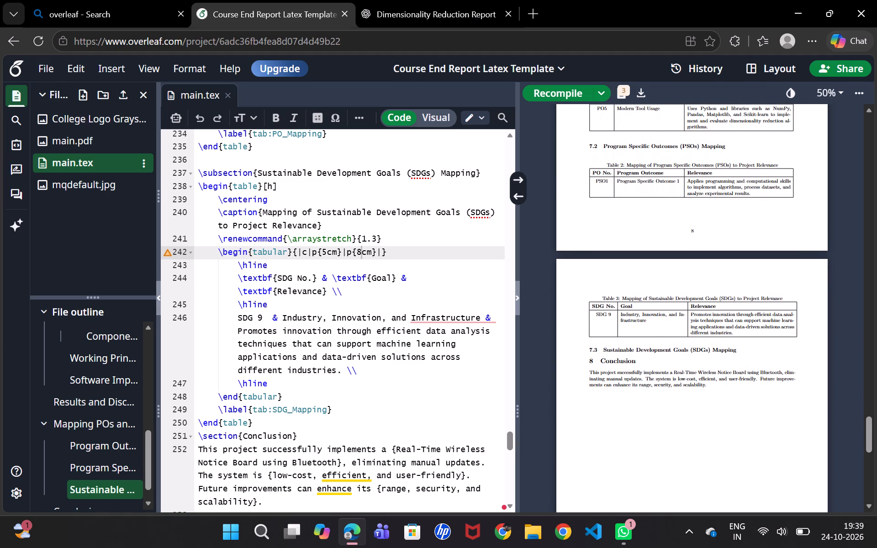
pyautogui.scroll(-1, 675, 434)
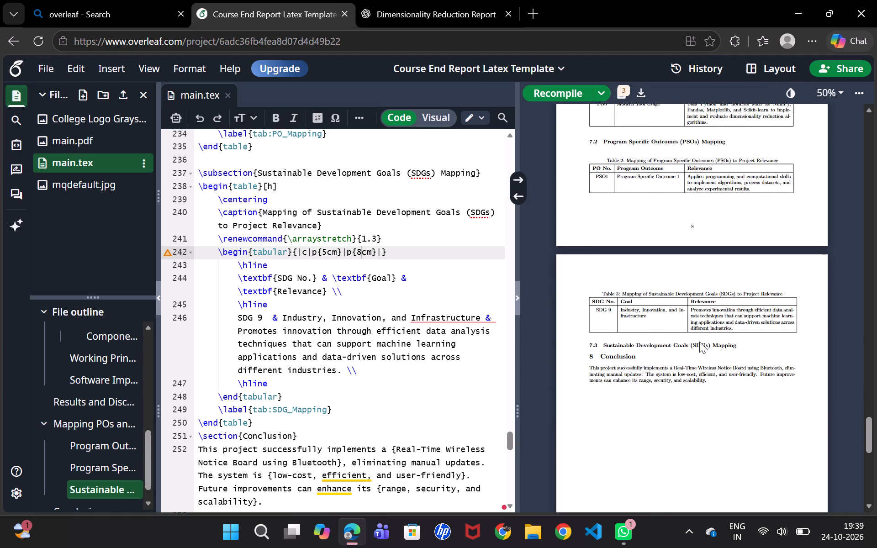
pyautogui.scroll(-5, 697, 398)
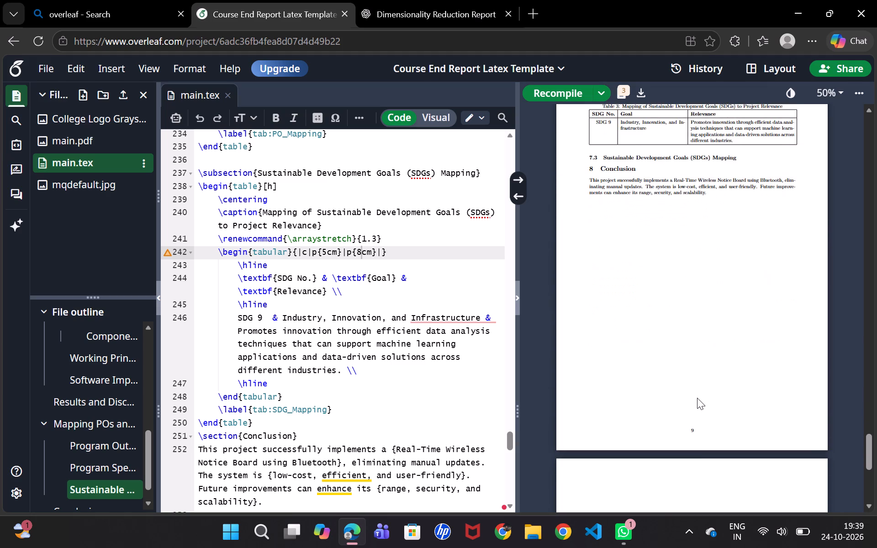
pyautogui.scroll(-7, 697, 398)
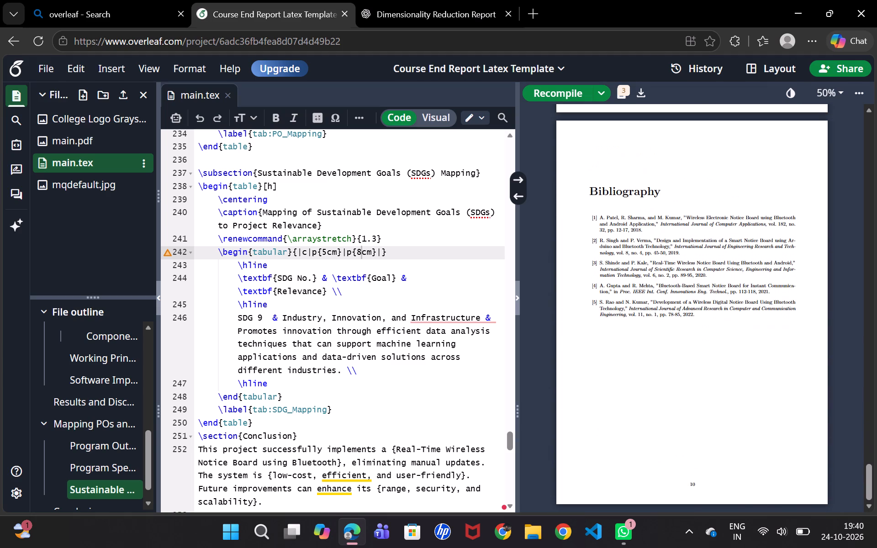
# Switch the editor to Visual mode and review main.tex from the title page through the mapping tables, Conclusion and bibliography.
pyautogui.scroll(20, 337, 306)
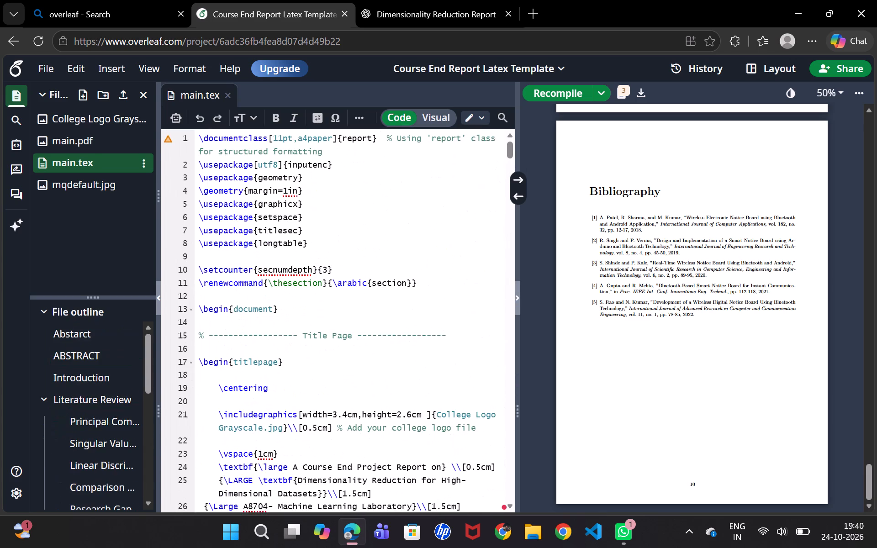
pyautogui.scroll(2, 337, 306)
pyautogui.scroll(-1, 337, 306)
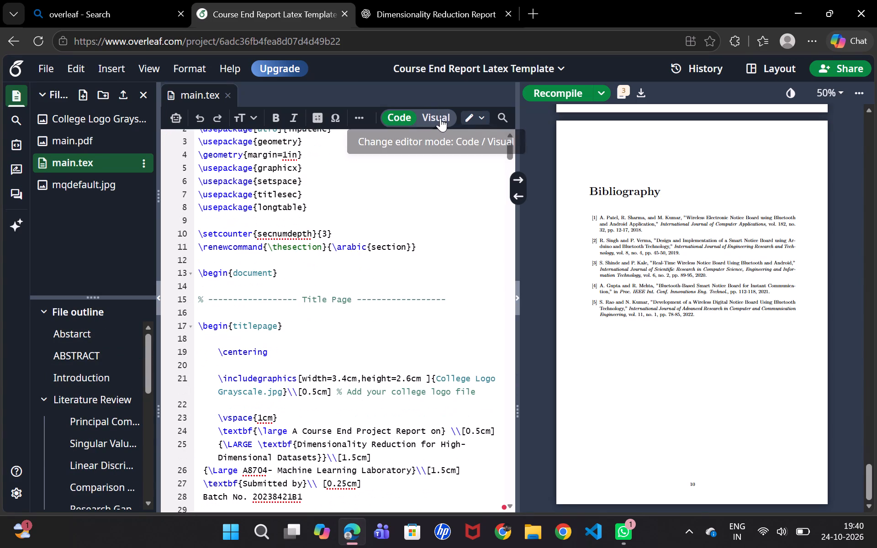
pyautogui.click(440, 118)
pyautogui.scroll(-2, 334, 346)
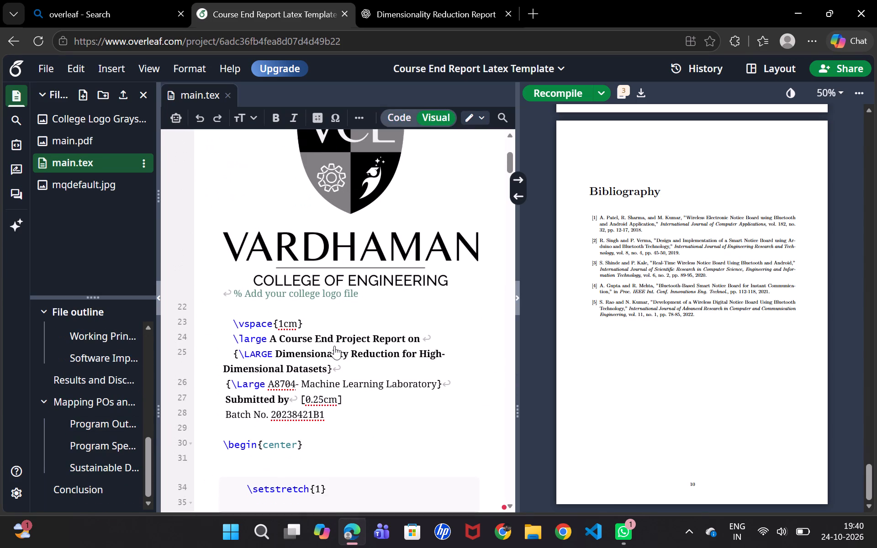
pyautogui.scroll(-16, 334, 346)
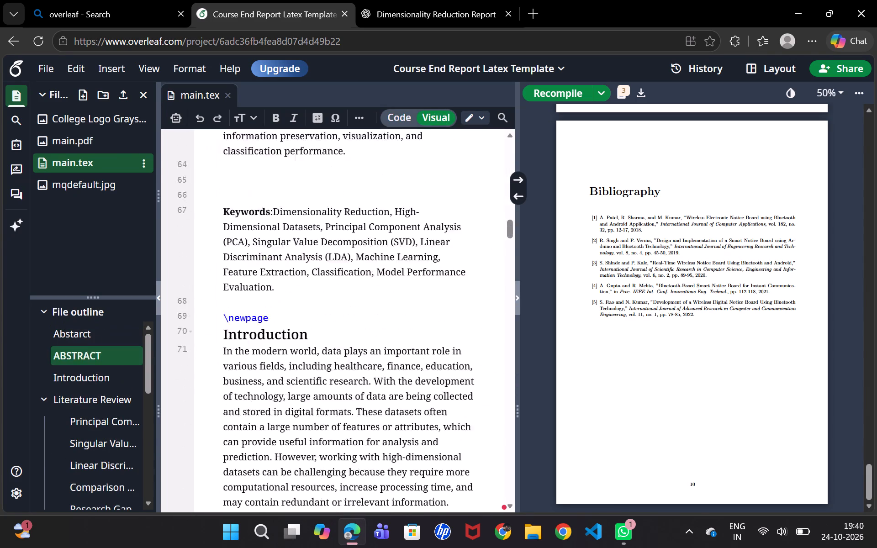
pyautogui.scroll(-19, 334, 346)
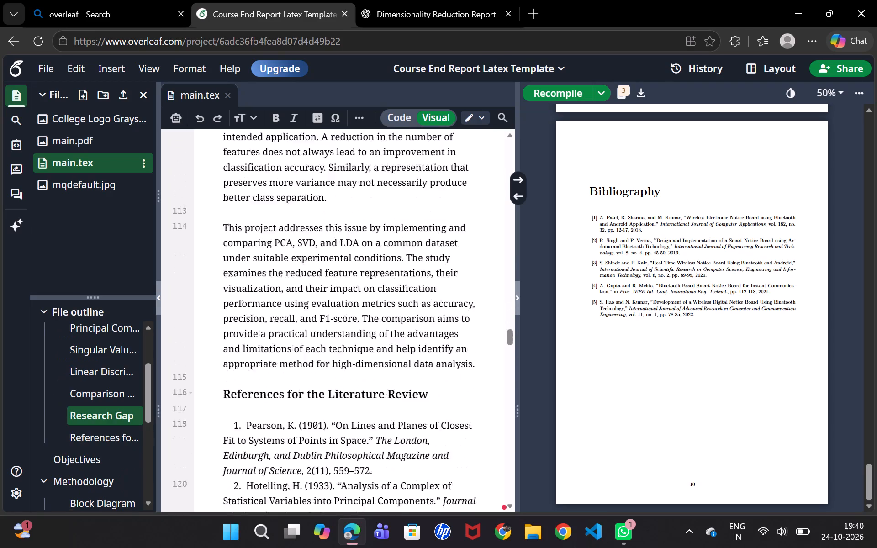
pyautogui.scroll(-17, 334, 346)
pyautogui.scroll(-12, 334, 346)
pyautogui.scroll(3, 334, 346)
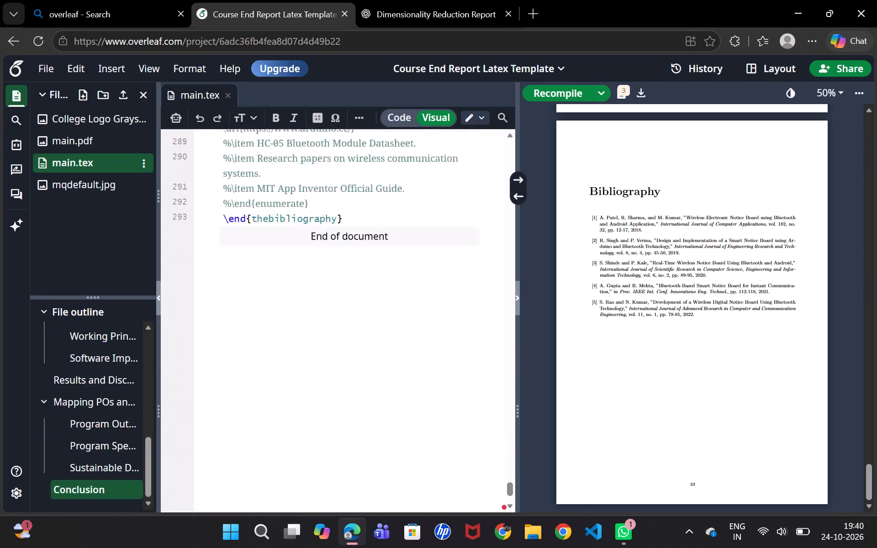
pyautogui.scroll(6, 334, 346)
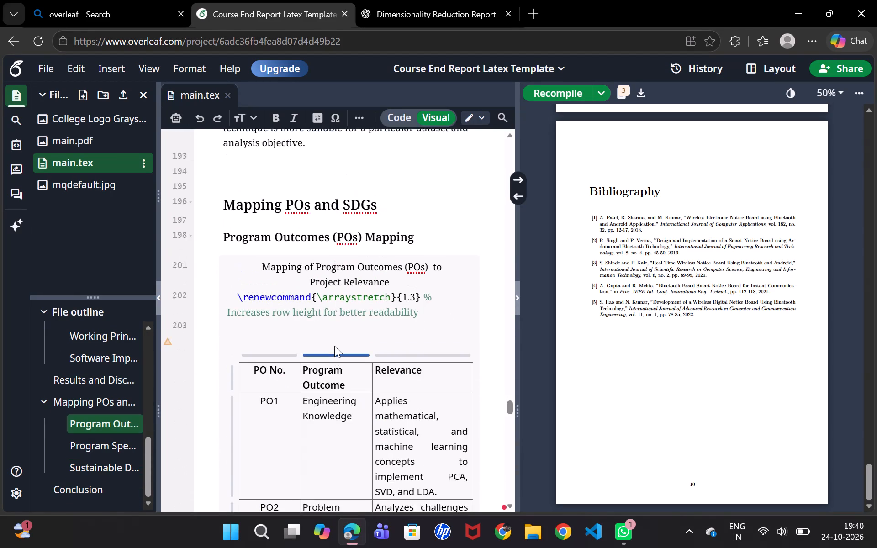
pyautogui.scroll(-9, 334, 346)
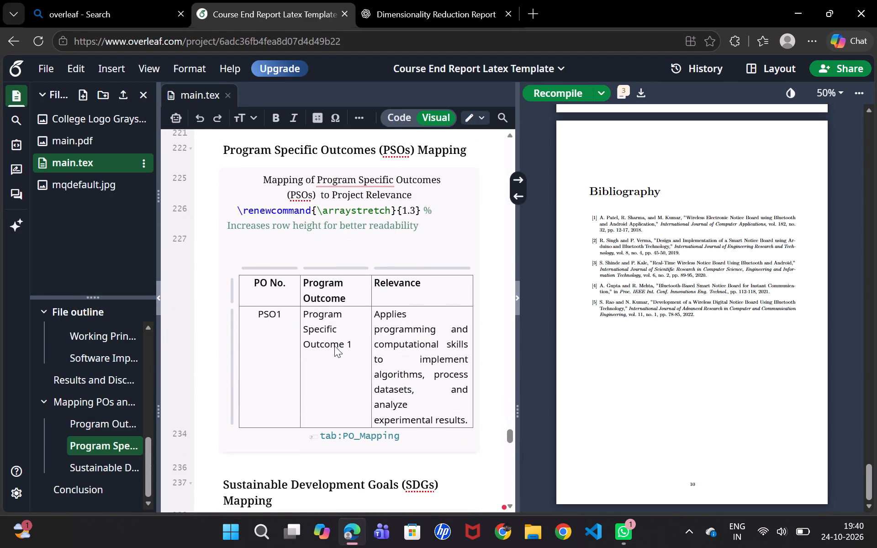
pyautogui.scroll(-10, 334, 346)
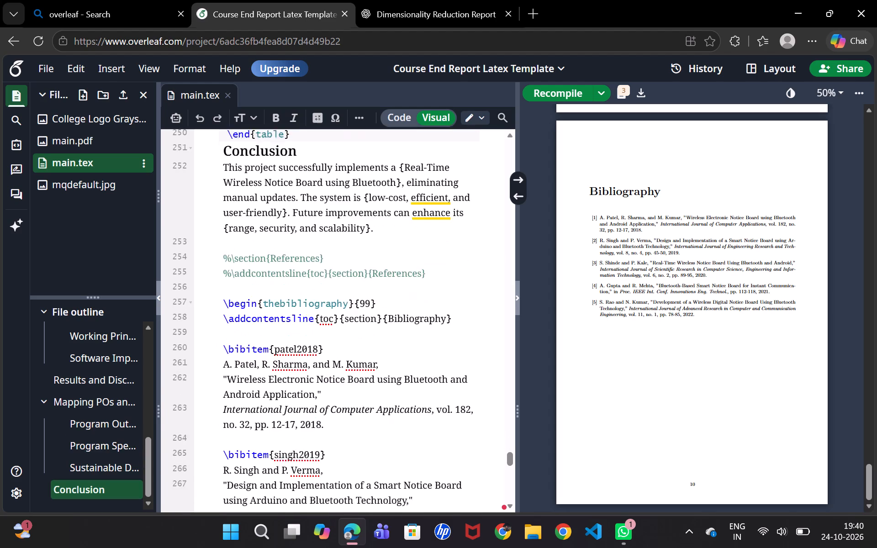
pyautogui.scroll(-5, 334, 346)
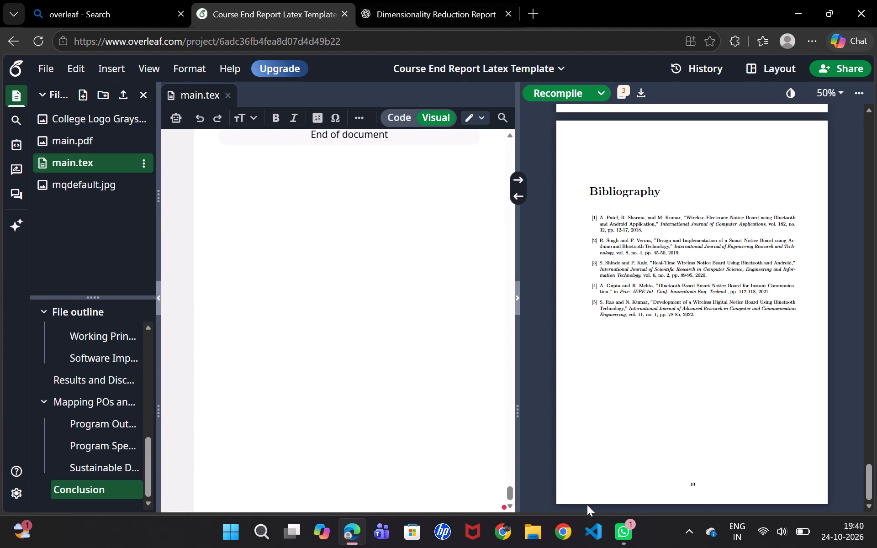
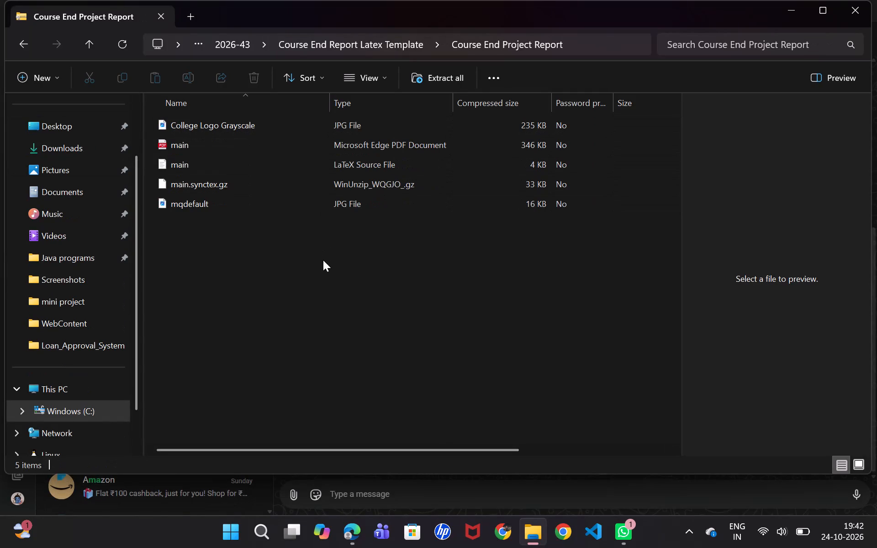
# In File Explorer, go back to the top level of the Course End Report Latex Template archive and select its Course End Project Report folder.
pyautogui.click(21, 42)
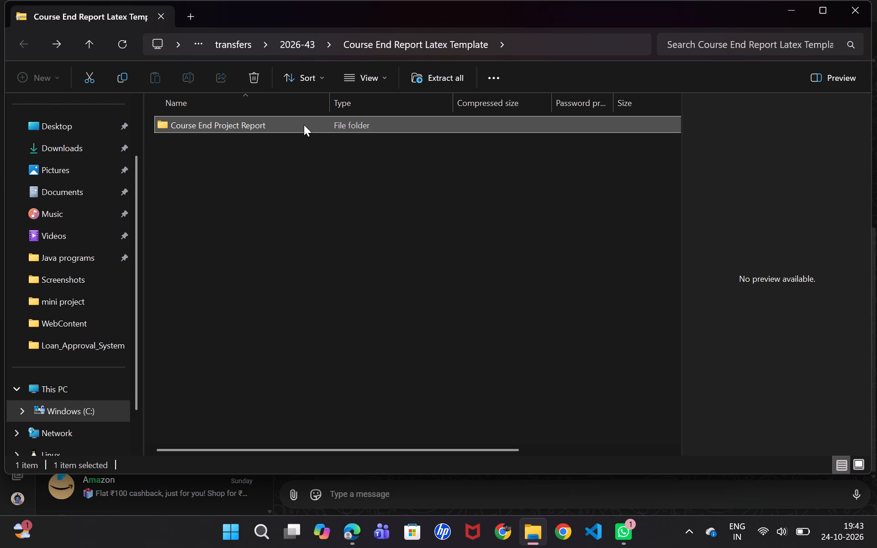
pyautogui.moveTo(304, 124); pyautogui.dragTo(321, 260)
# Switch to Overleaf in Edge, return to the project list and start a new project import from an existing .zip file.
pyautogui.click(349, 530)
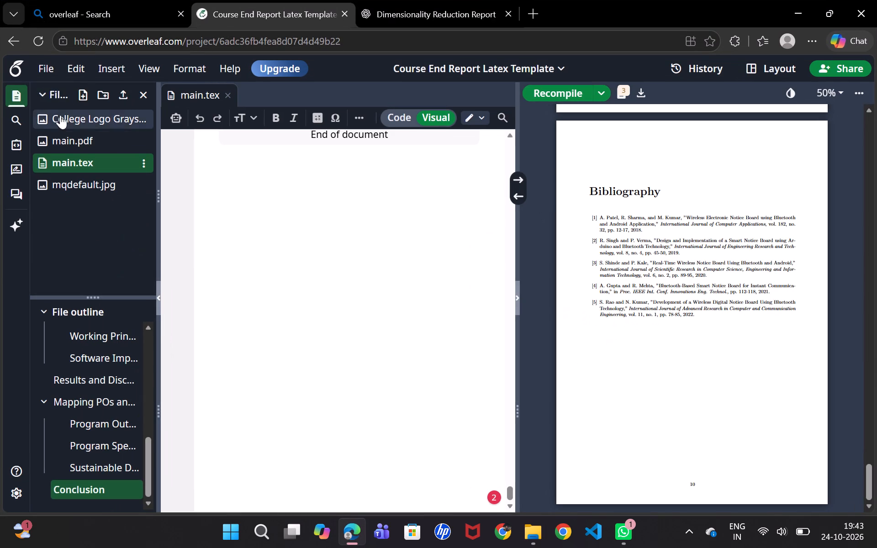
pyautogui.click(10, 37)
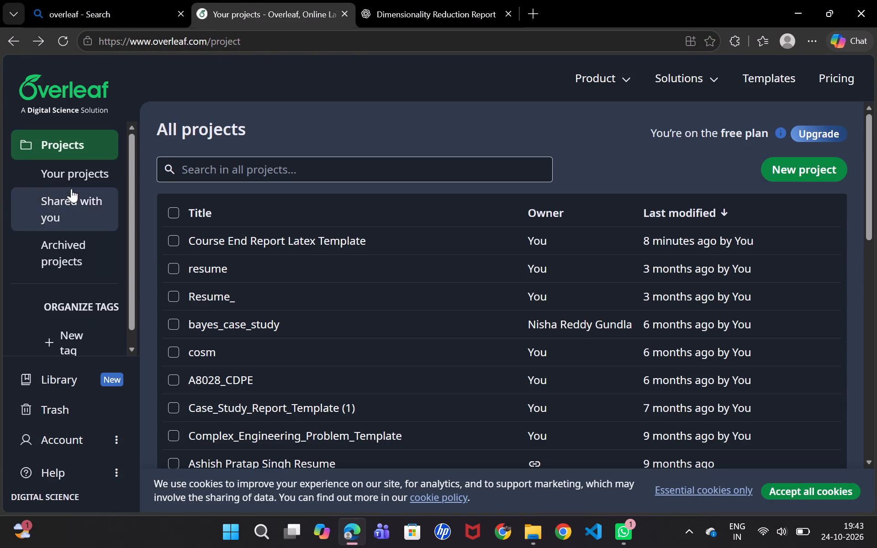
pyautogui.click(784, 168)
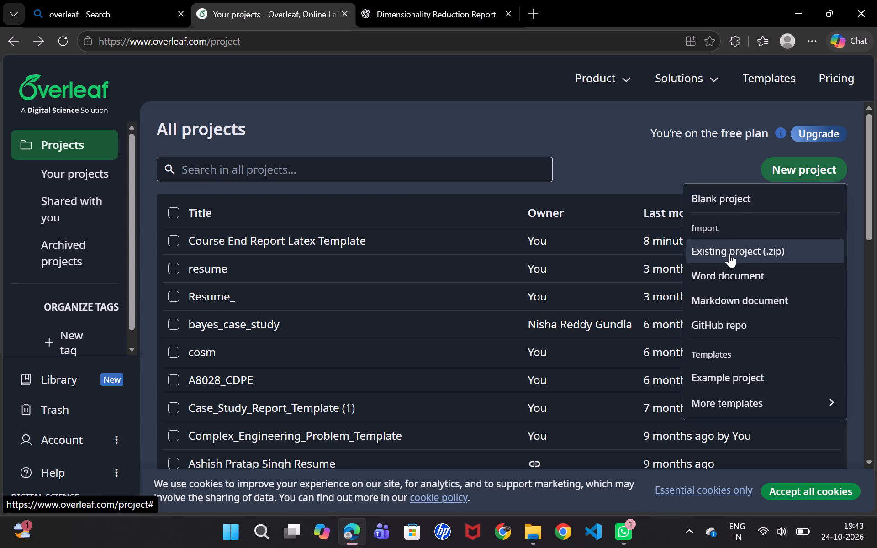
pyautogui.click(729, 254)
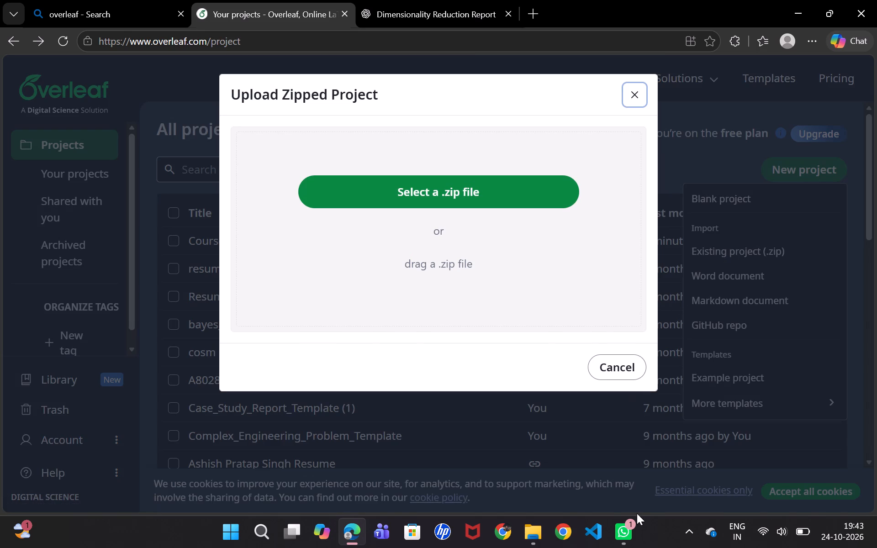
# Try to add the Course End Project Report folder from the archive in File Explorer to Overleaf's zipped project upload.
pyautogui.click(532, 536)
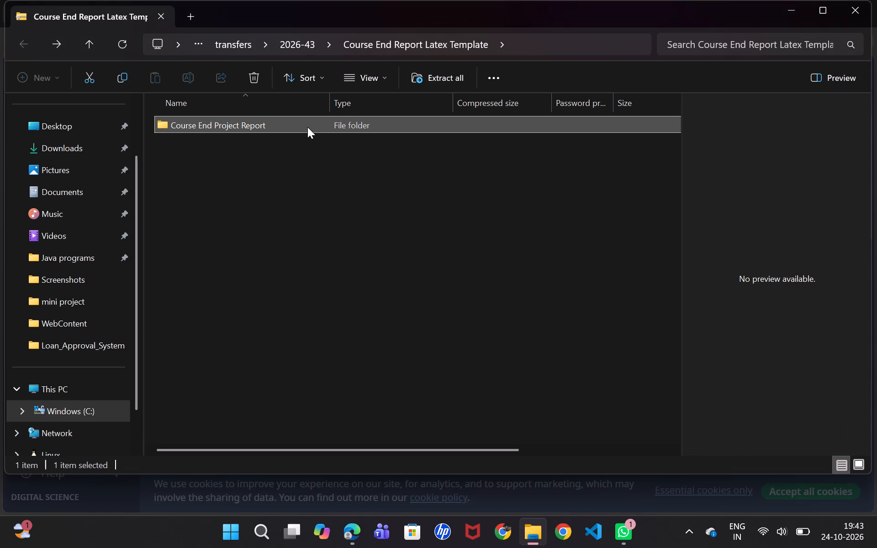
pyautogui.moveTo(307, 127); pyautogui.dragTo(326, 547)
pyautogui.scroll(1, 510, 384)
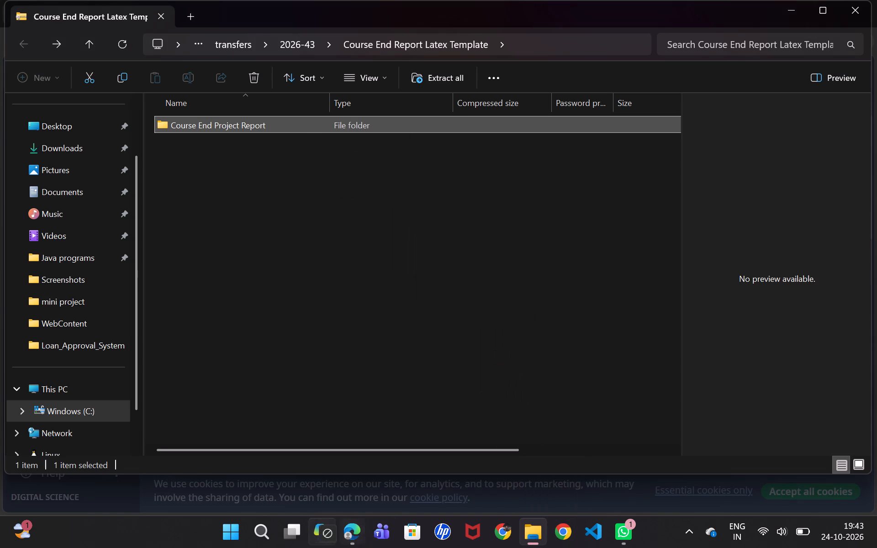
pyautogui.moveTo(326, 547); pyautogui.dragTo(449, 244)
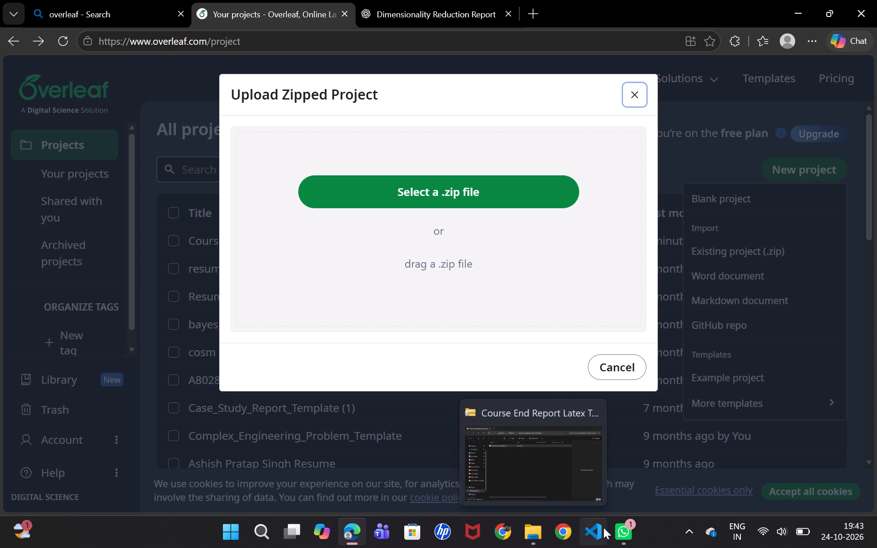
# Return to File Explorer and look through the Desktop and Downloads folders for the project's .zip file.
pyautogui.click(531, 541)
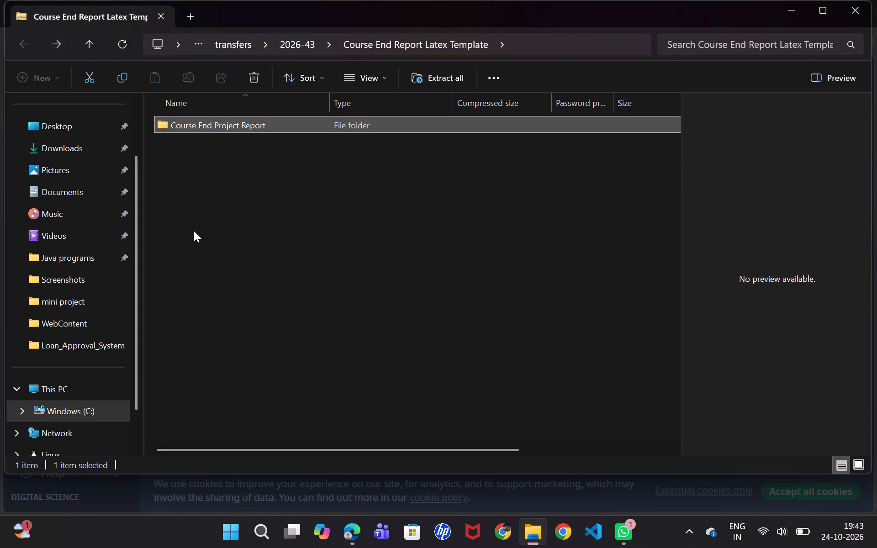
pyautogui.click(53, 125)
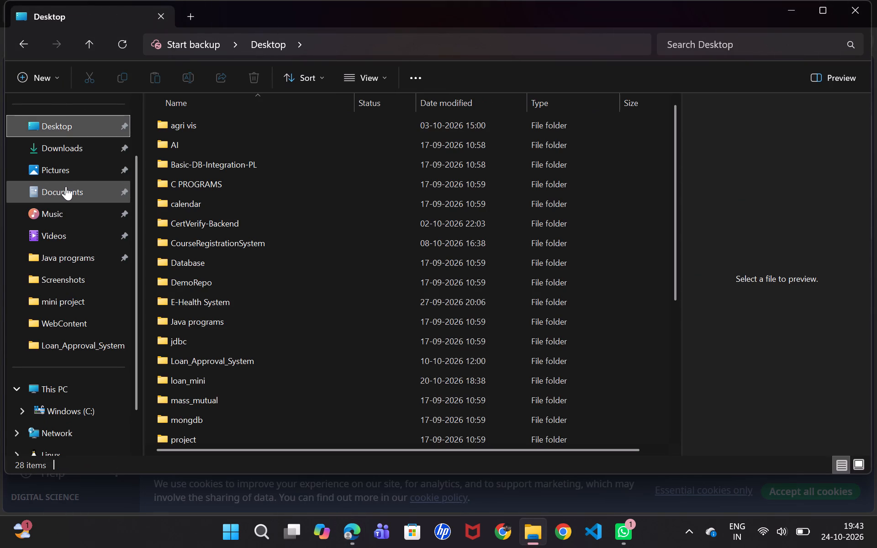
pyautogui.click(80, 143)
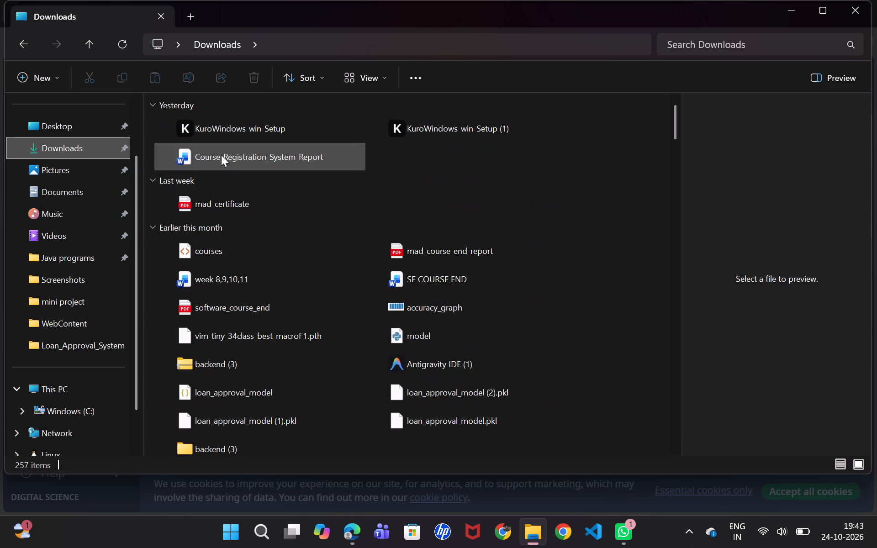
pyautogui.scroll(1, 179, 258)
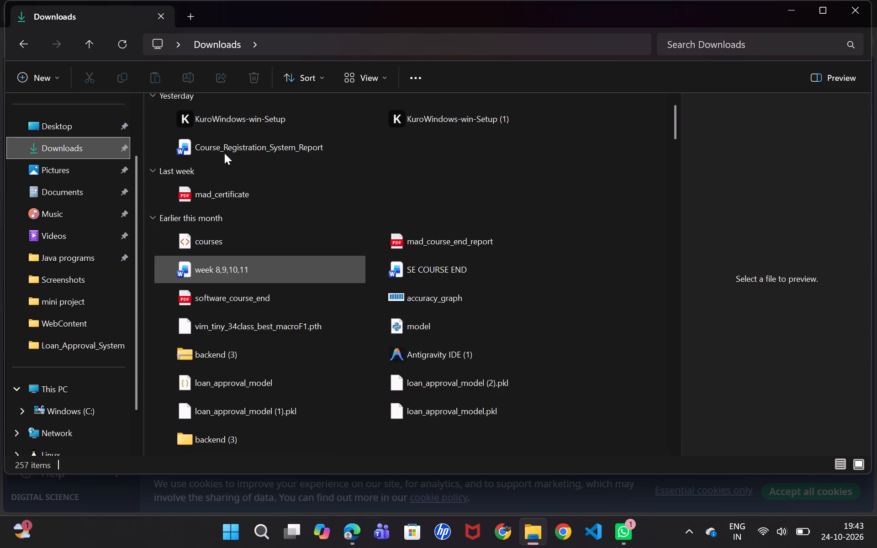